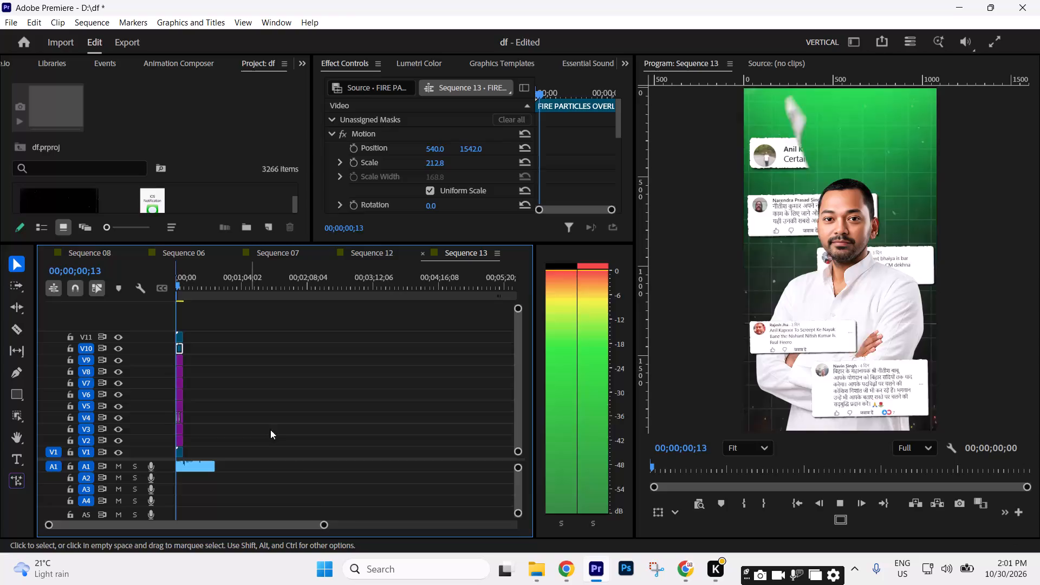
Play and scrub through the opening seconds of Sequence 13 to review the comment-card animation.
key("space")
left_click_drag(325, 526, 152, 518)
key("space")
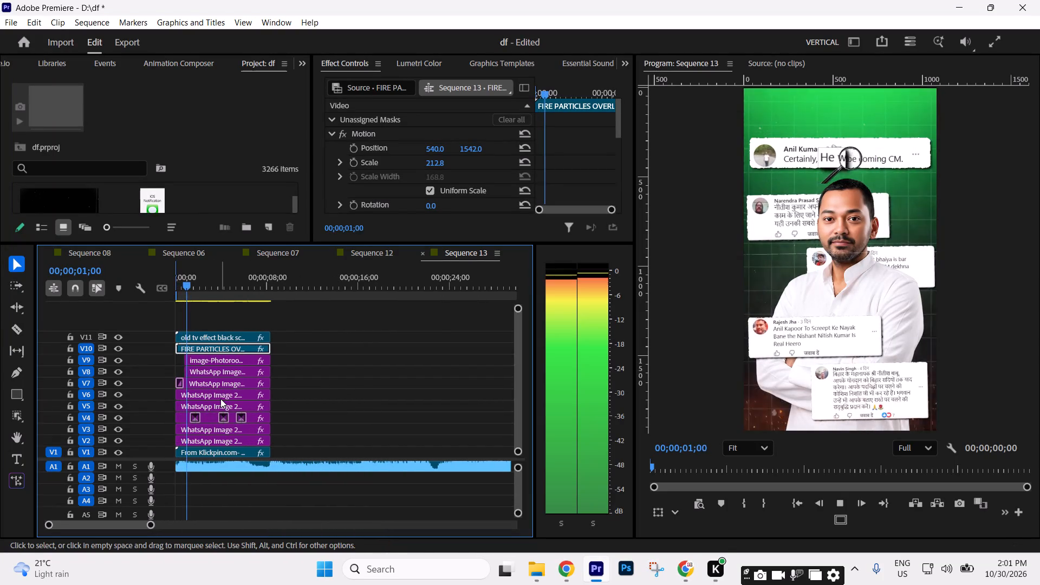
key("space")
left_click_drag(216, 282, 236, 288)
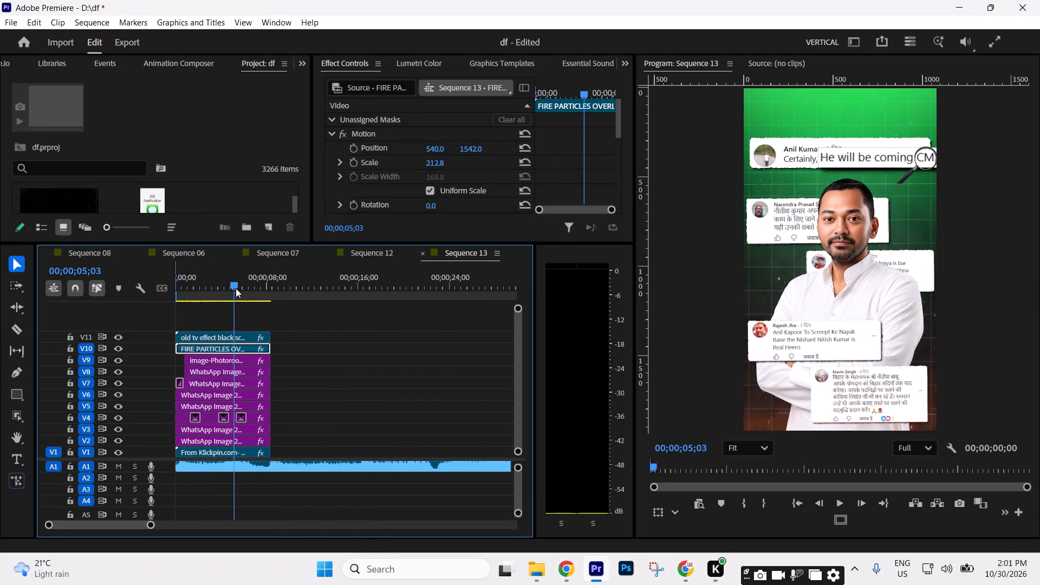
left_click_drag(236, 288, 82, 310)
left_click(394, 375)
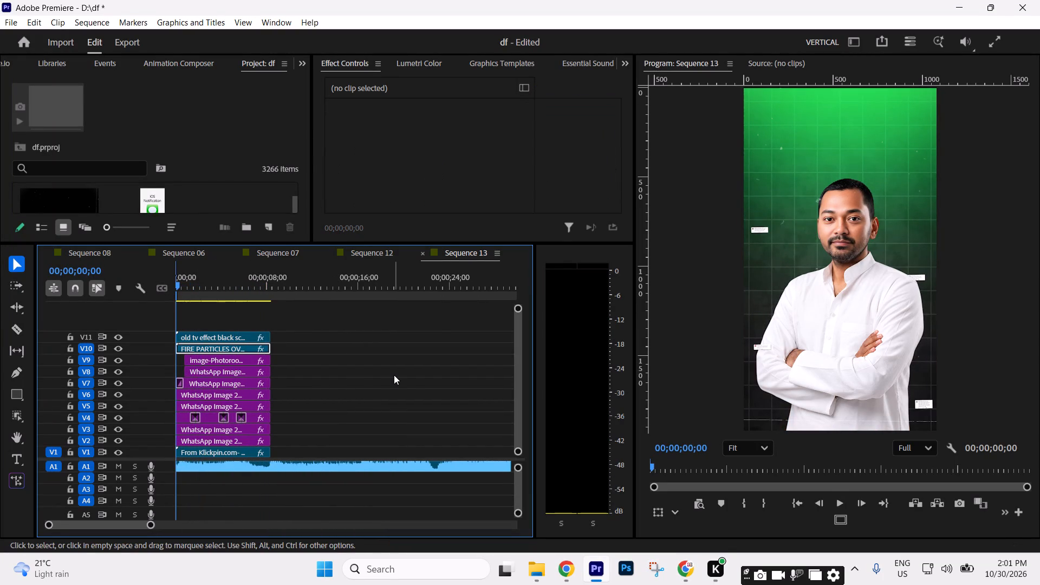
Save the project.
key("ctrl+s")
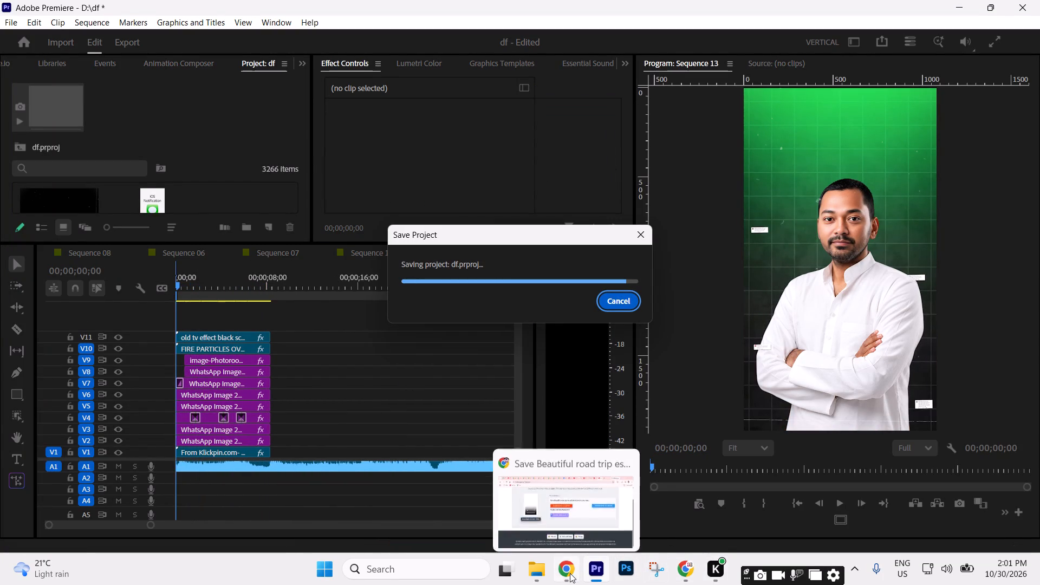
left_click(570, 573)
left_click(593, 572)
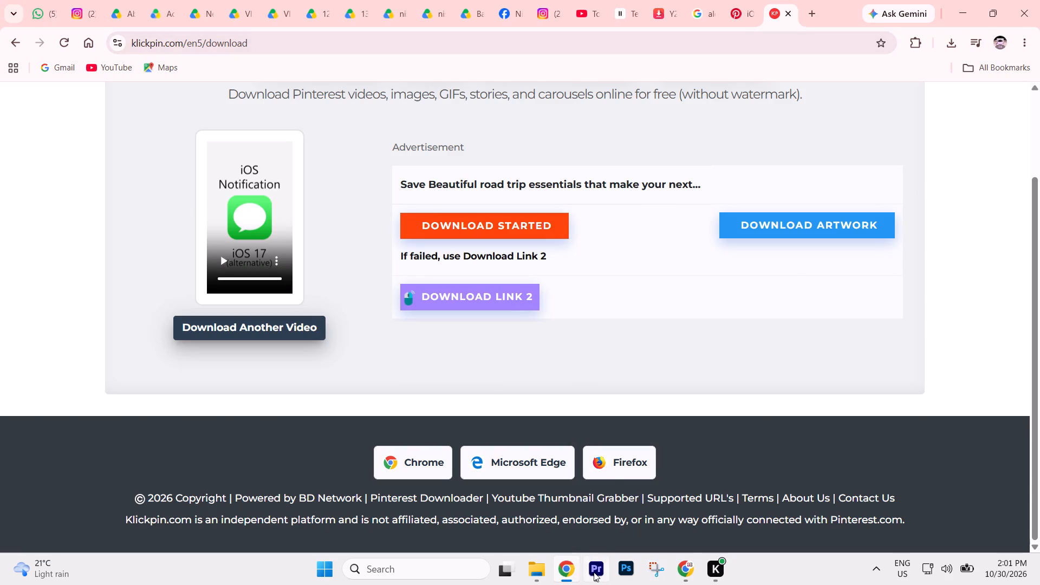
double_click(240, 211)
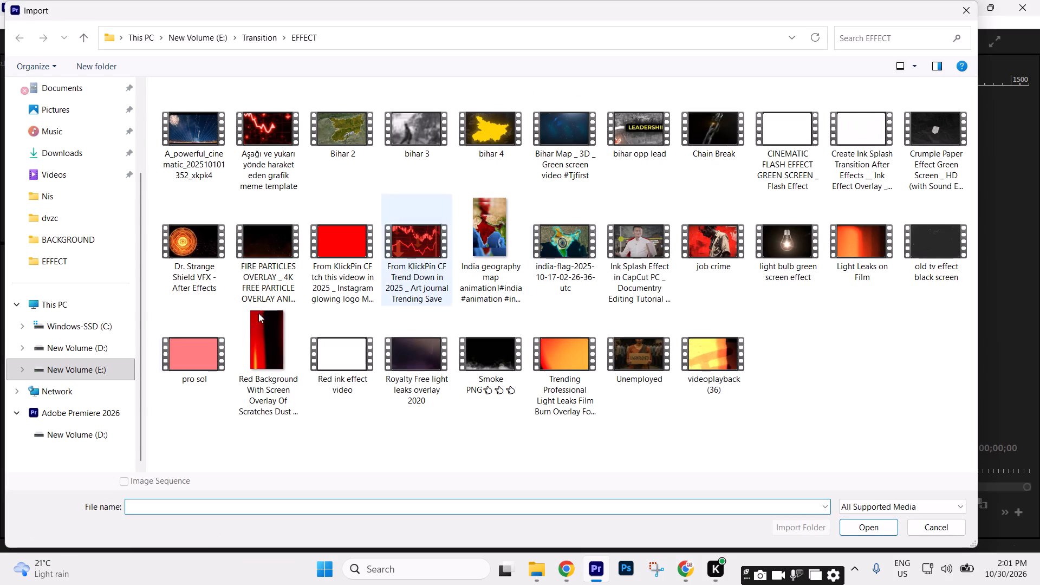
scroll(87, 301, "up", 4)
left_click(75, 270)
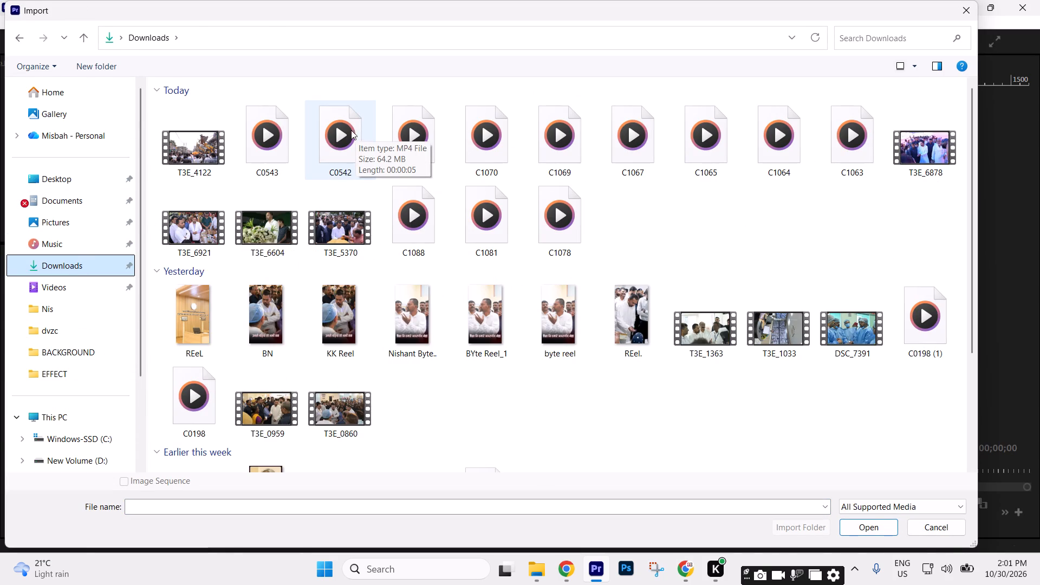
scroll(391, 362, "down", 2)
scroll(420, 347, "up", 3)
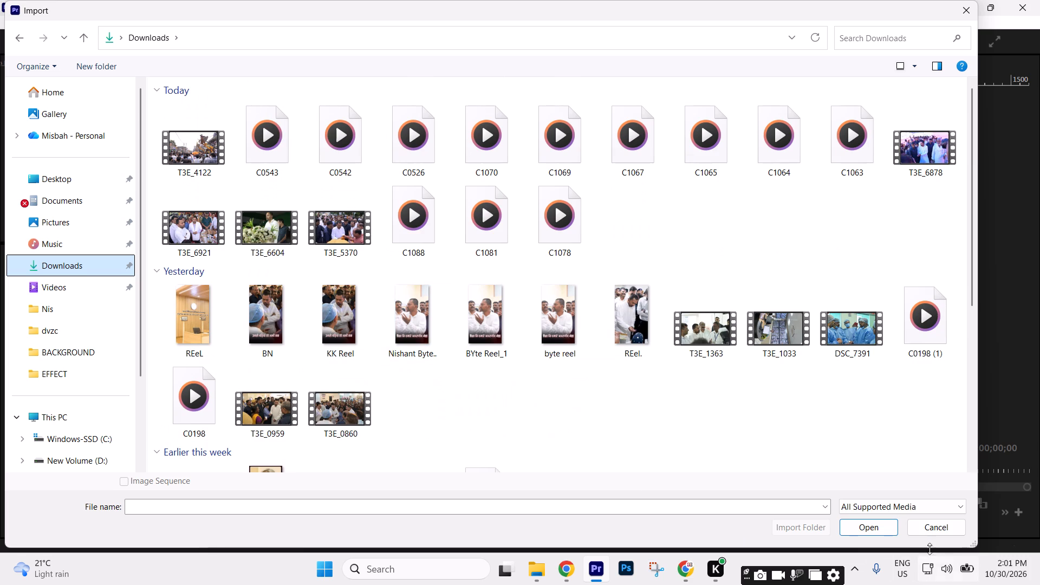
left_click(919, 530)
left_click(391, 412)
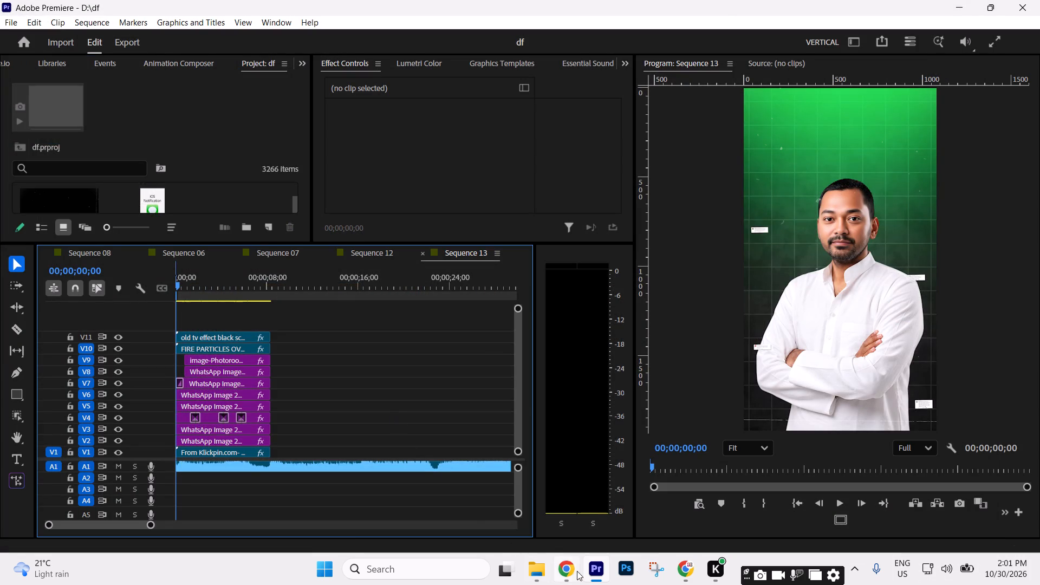
Add the iOS Notification video from the browser's recent downloads to Sequence 13, placing it on V1 and A1 at about 00;00;56.
left_click(569, 569)
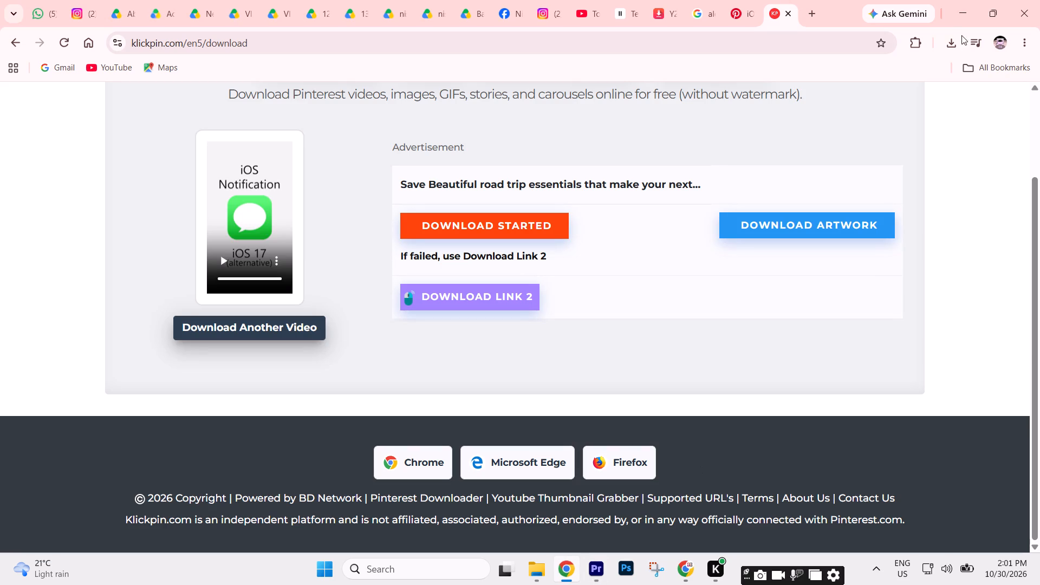
left_click(945, 43)
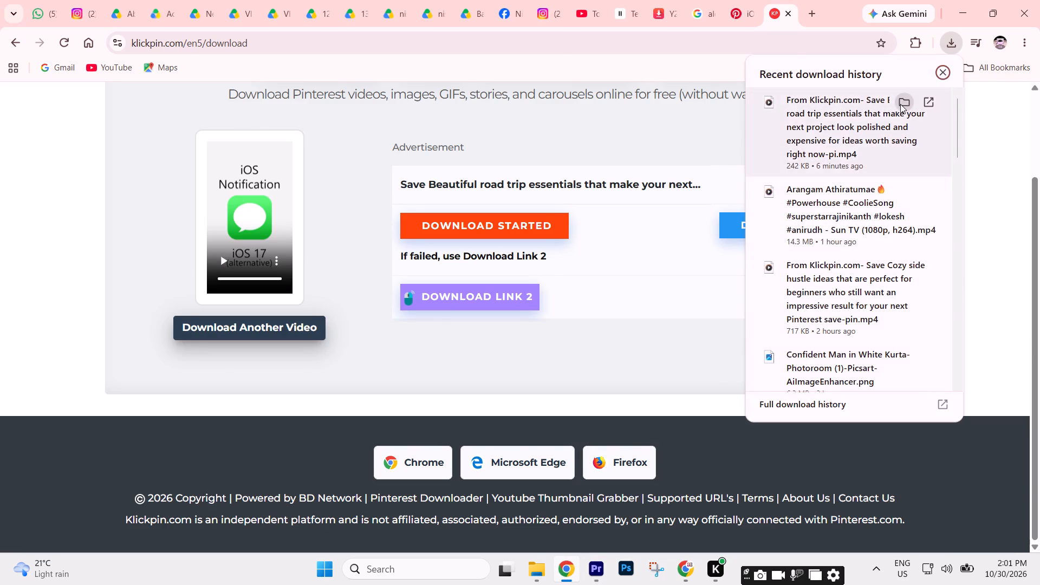
left_click(900, 104)
left_click_drag(174, 129, 598, 577)
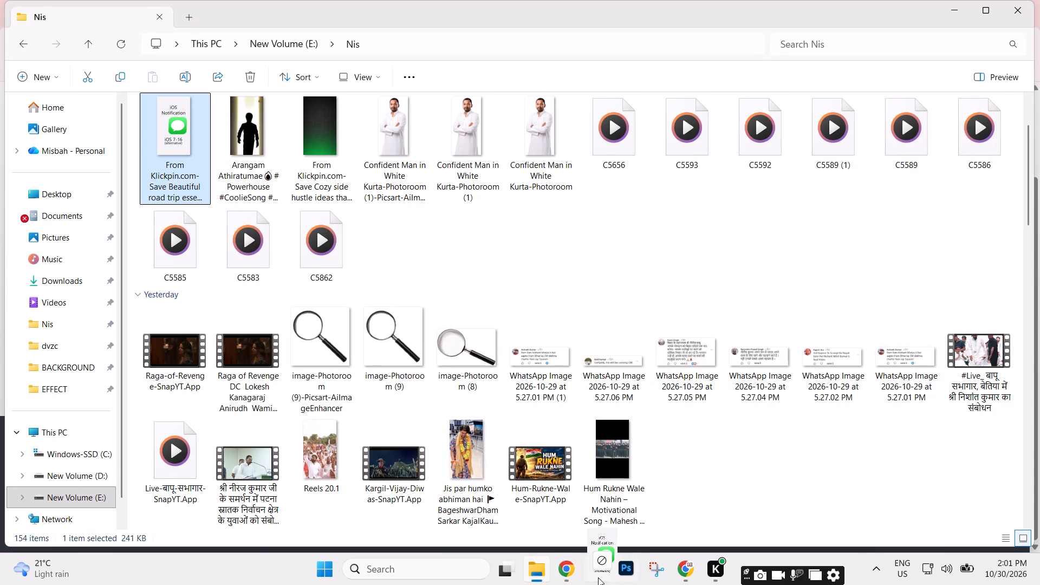
left_click_drag(598, 577, 352, 414)
left_click(365, 413)
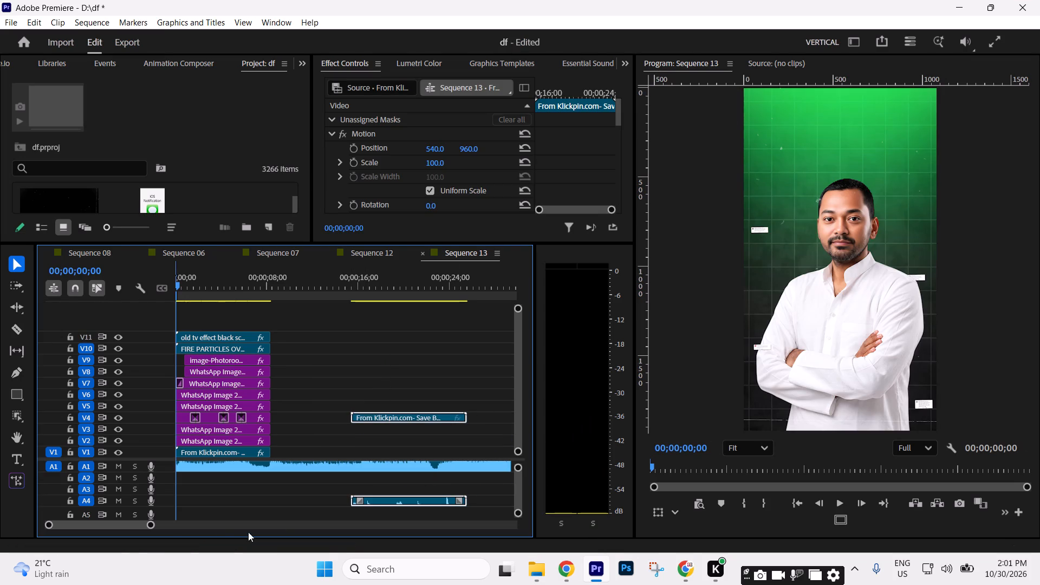
left_click_drag(152, 522, 214, 522)
left_click_drag(244, 415, 393, 472)
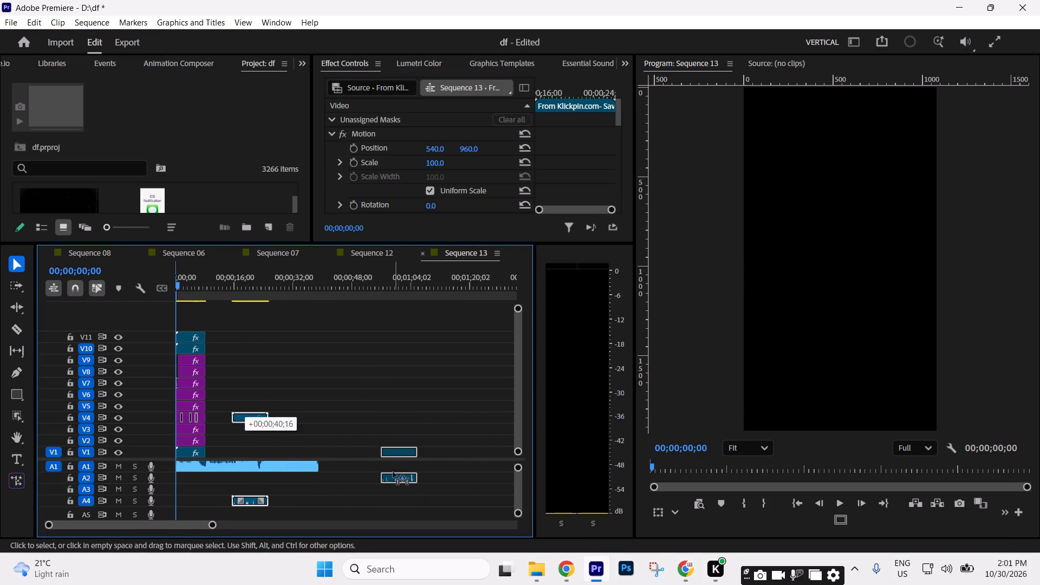
left_click_drag(393, 472, 393, 467)
Play and scrub the iOS Notification clip to examine where each notification sound occurs.
left_click(381, 287)
key("space")
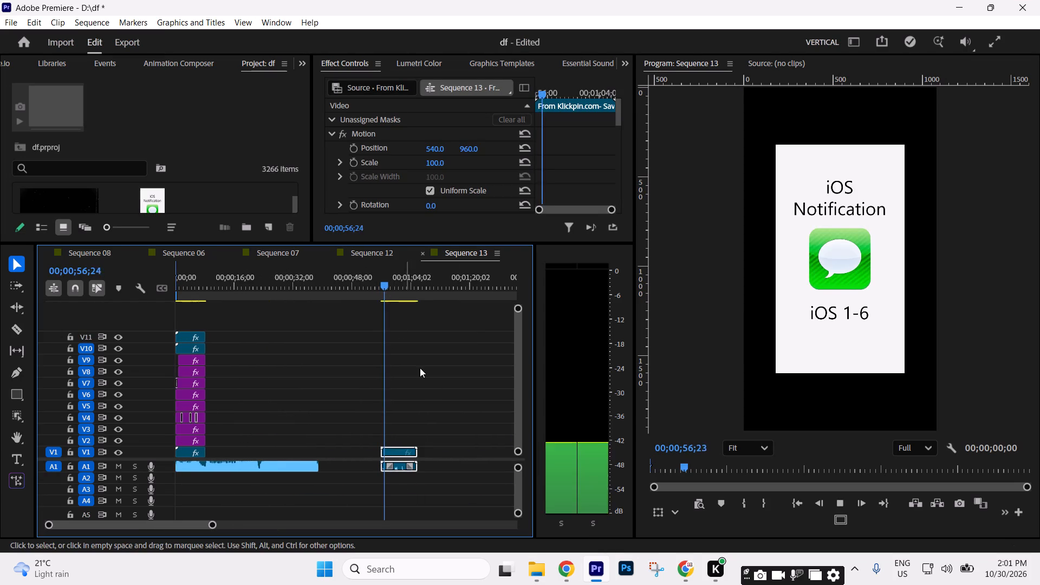
key("equal")
key("equal")
key("equal")
left_click(440, 404)
key("minus")
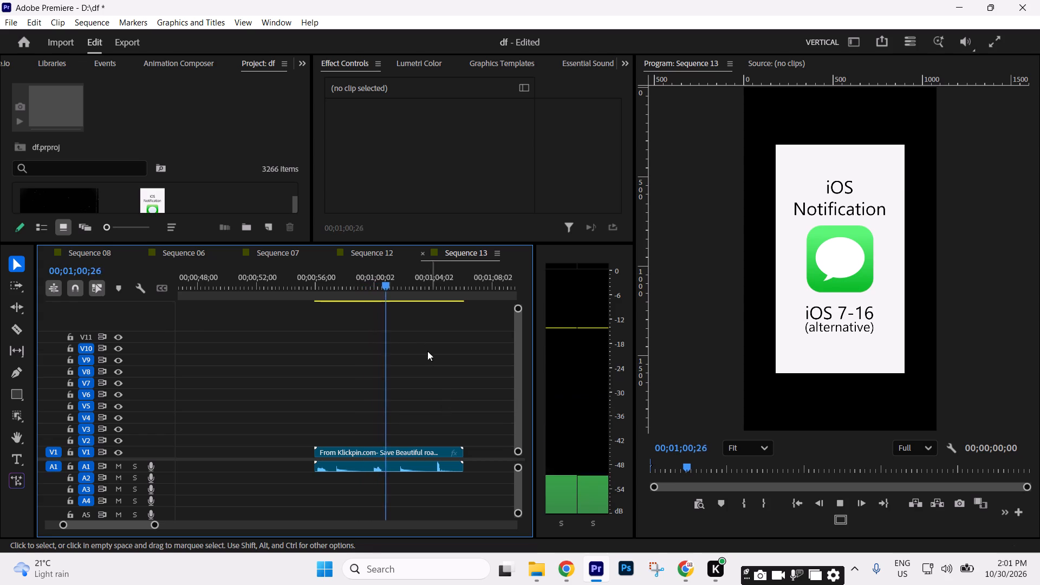
left_click_drag(414, 285, 417, 285)
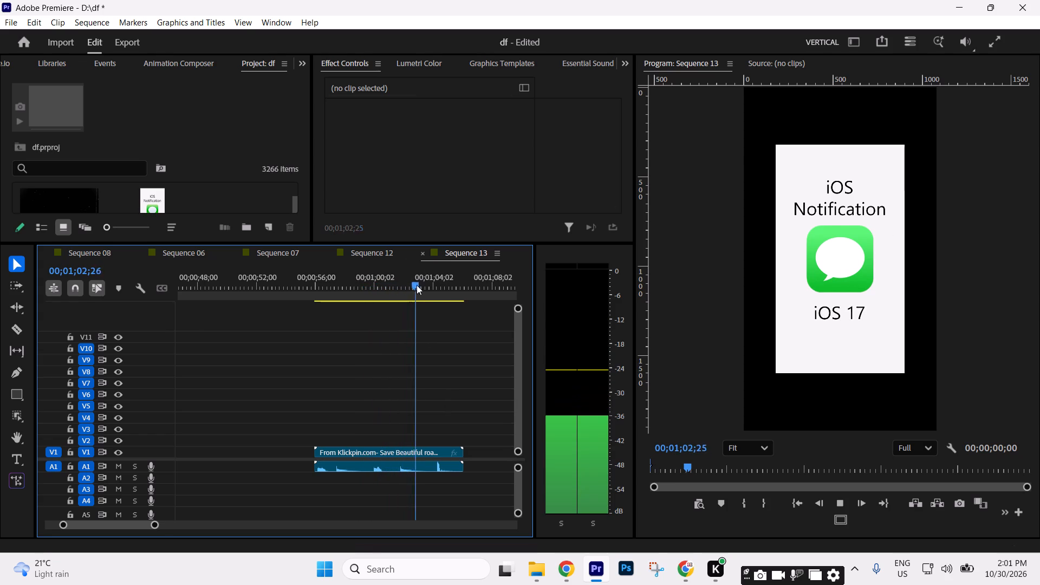
left_click_drag(417, 285, 436, 294)
key("space")
Split the iOS Notification clip at 00;00;59;27 with the Razor tool.
left_click_drag(440, 295, 398, 295)
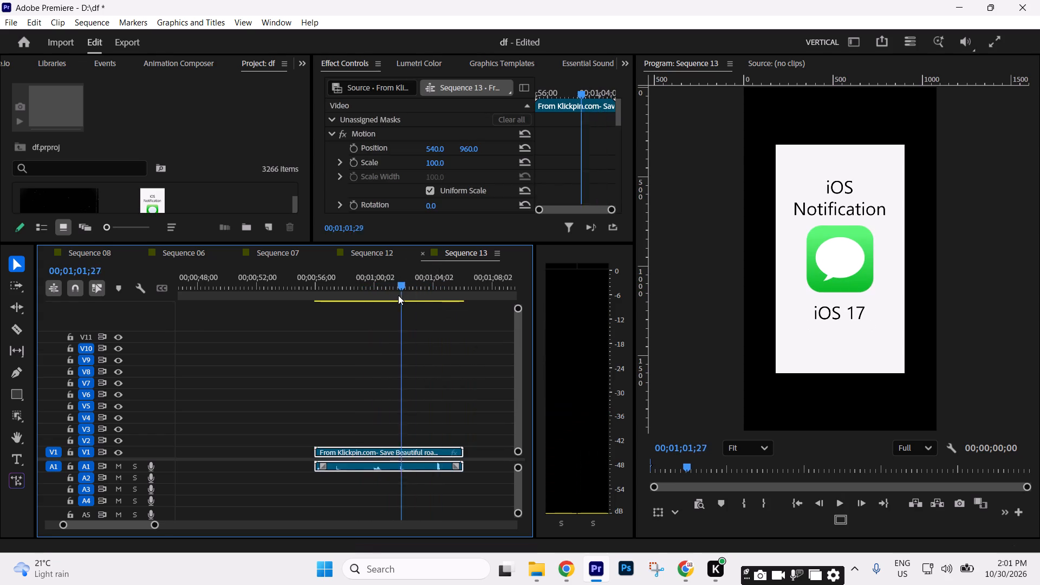
left_click_drag(398, 295, 374, 295)
key("c")
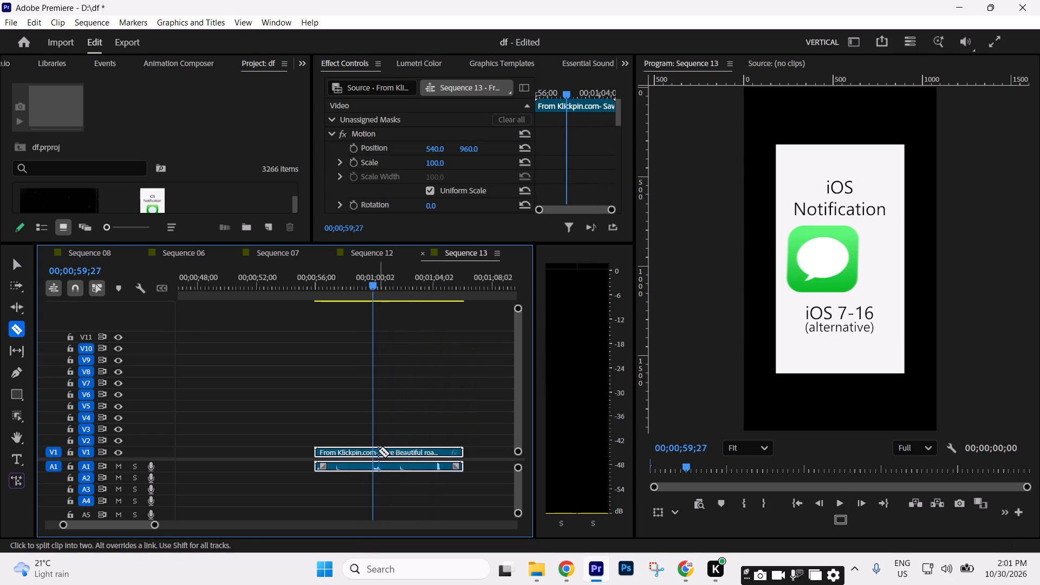
left_click(376, 451)
key("v")
left_click(419, 418)
Play on through the second segment of the iOS Notification clip and split it at 00;01;01;24.
key("space")
left_click_drag(155, 525, 153, 524)
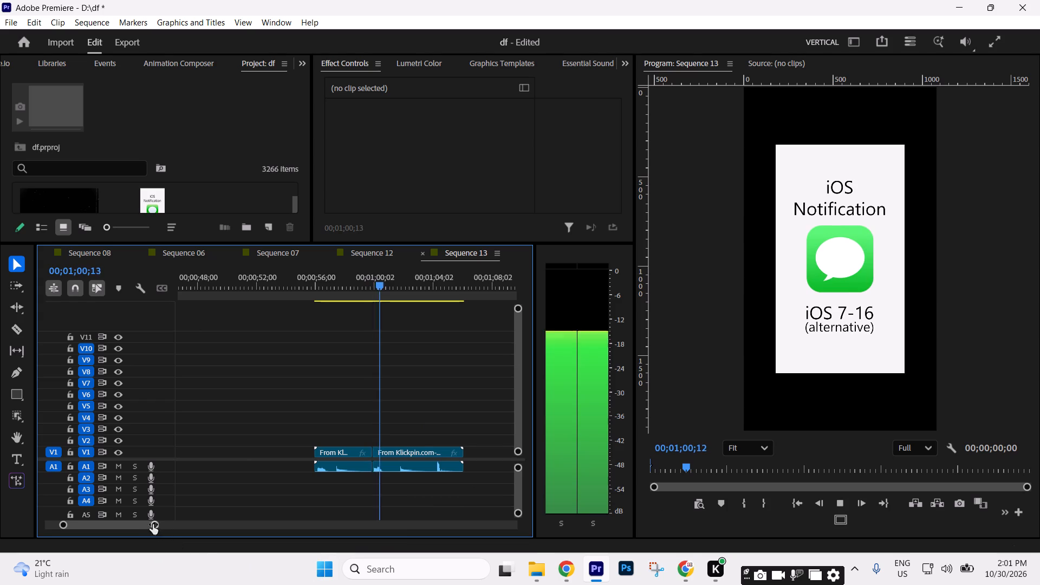
left_click_drag(153, 524, 127, 525)
key("space")
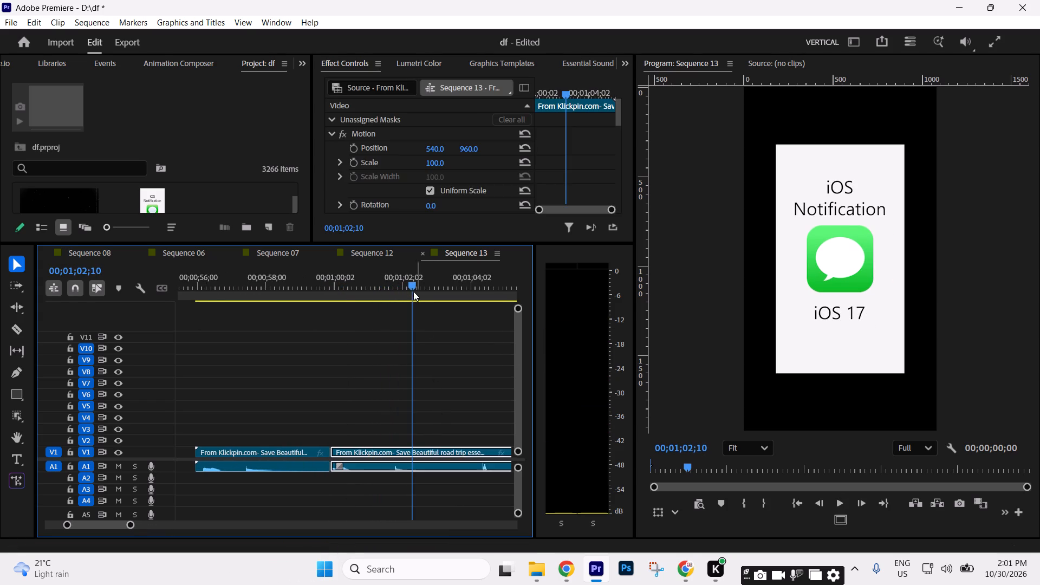
left_click_drag(416, 290, 395, 293)
key("c")
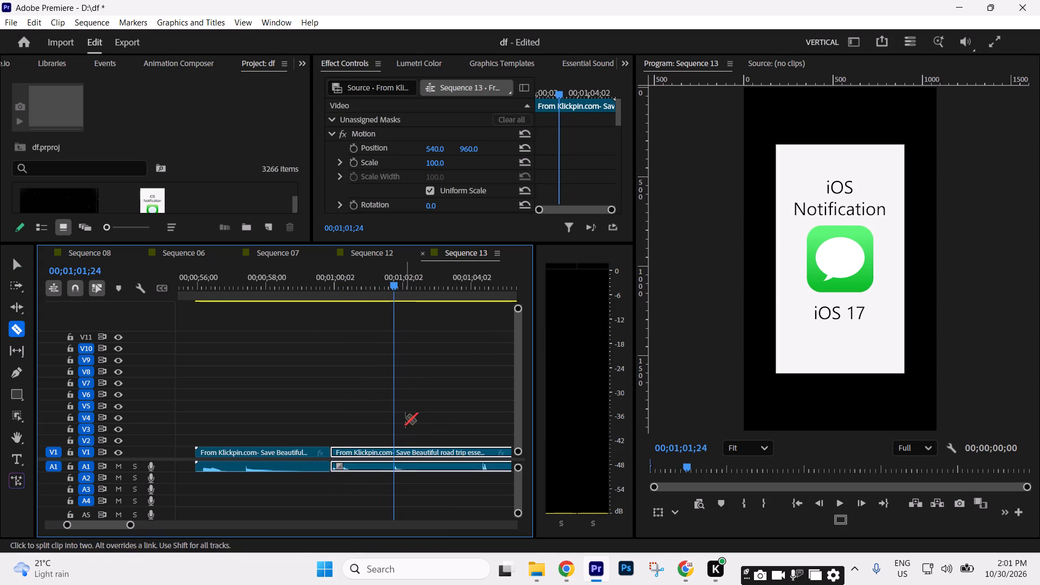
left_click(394, 458)
key("v")
left_click(435, 417)
Enlarge the audio track display, unlink the video and audio of the segment after 00;01;01;24, and delete the selection.
left_click_drag(521, 511, 519, 509)
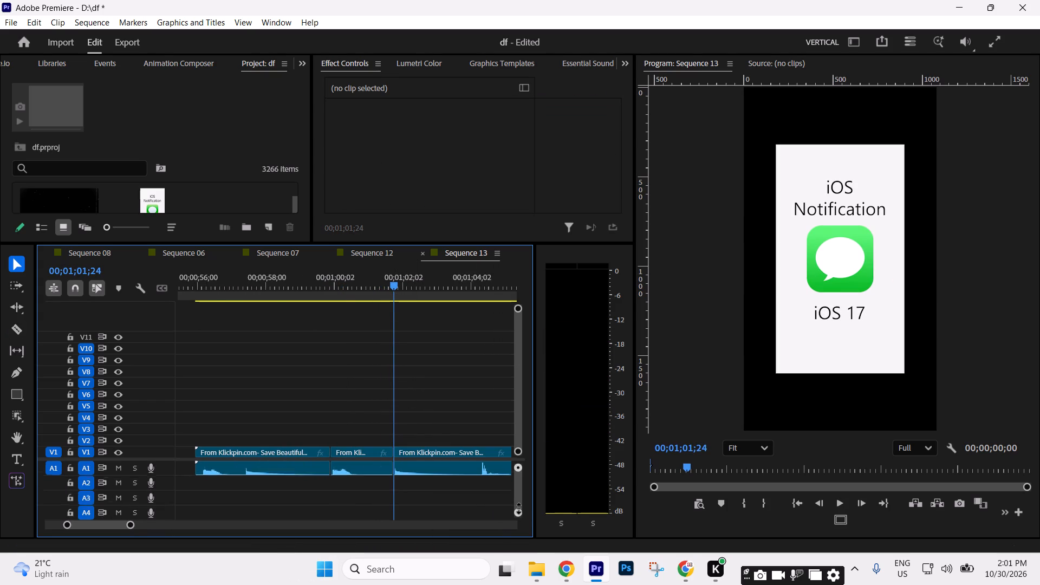
left_click_drag(519, 509, 519, 505)
left_click(440, 452)
key("ctrl+l")
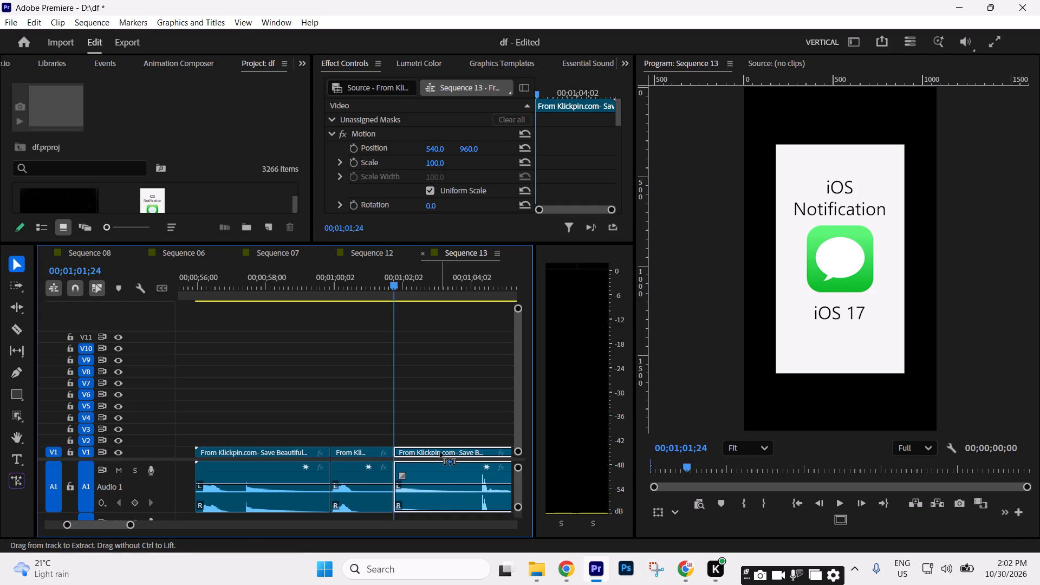
key("Delete")
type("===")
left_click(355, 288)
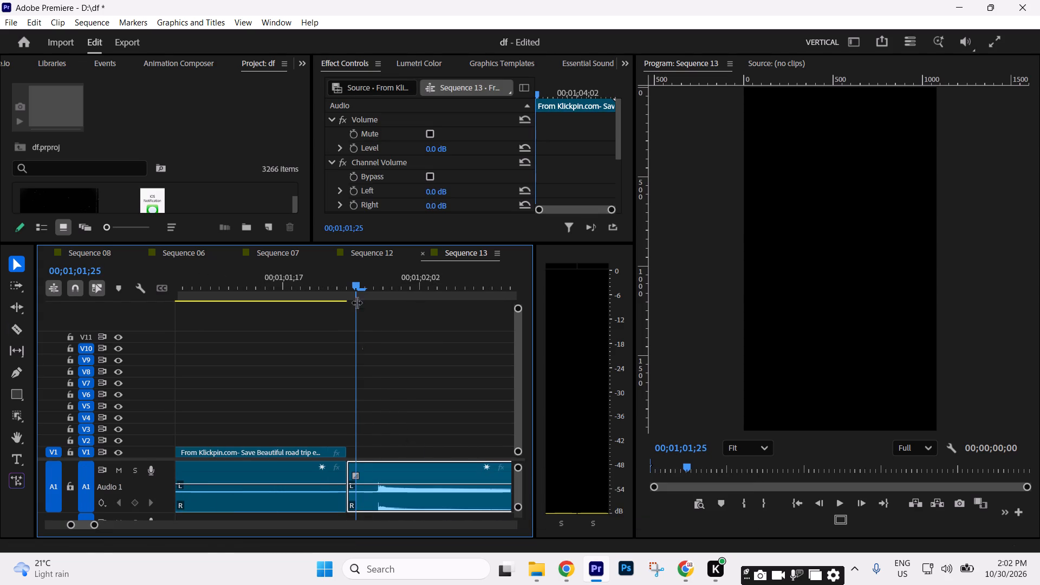
Split the detached audio with the Razor tool just before the notification sound that follows 00;01;01;25.
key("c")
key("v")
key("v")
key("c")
left_click(367, 492)
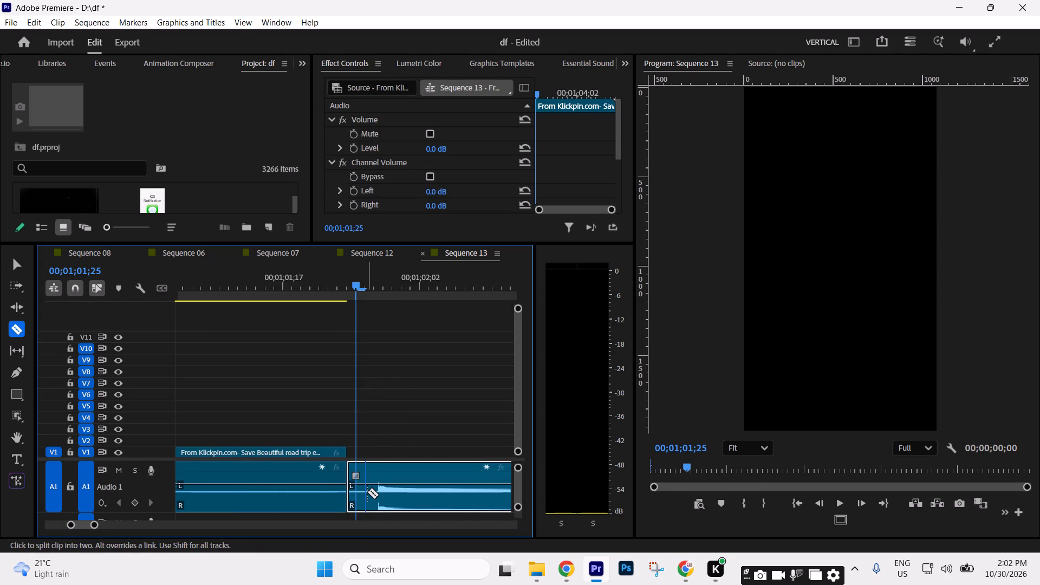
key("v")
Play on past the notification sound and split the detached audio at 00;01;03;11.
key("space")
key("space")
left_click(411, 420)
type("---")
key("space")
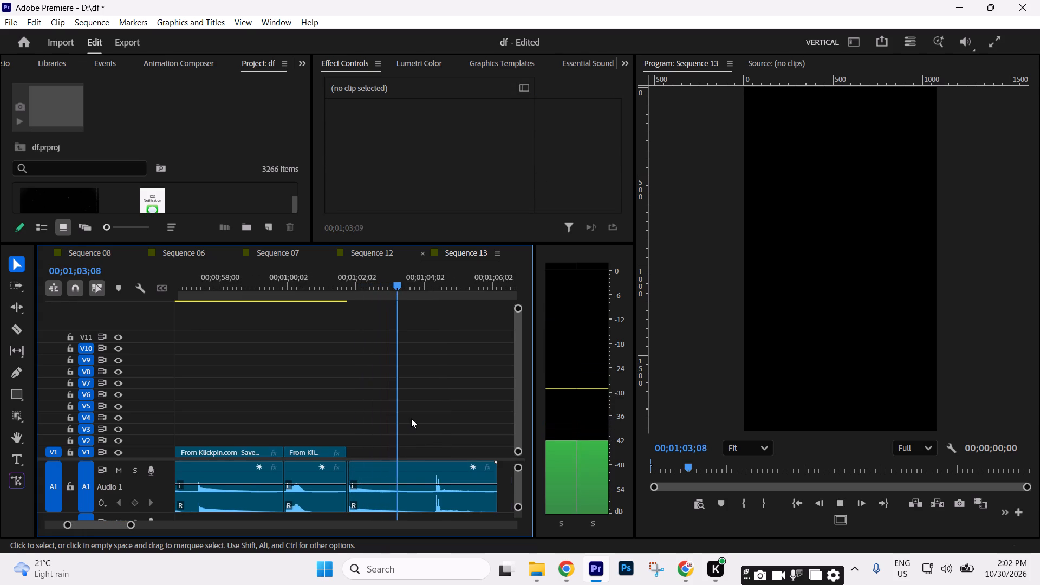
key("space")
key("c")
left_click(401, 489)
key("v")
Shrink the audio track display and copy the isolated notification sound that ends at 00;01;03;11.
left_click(382, 482)
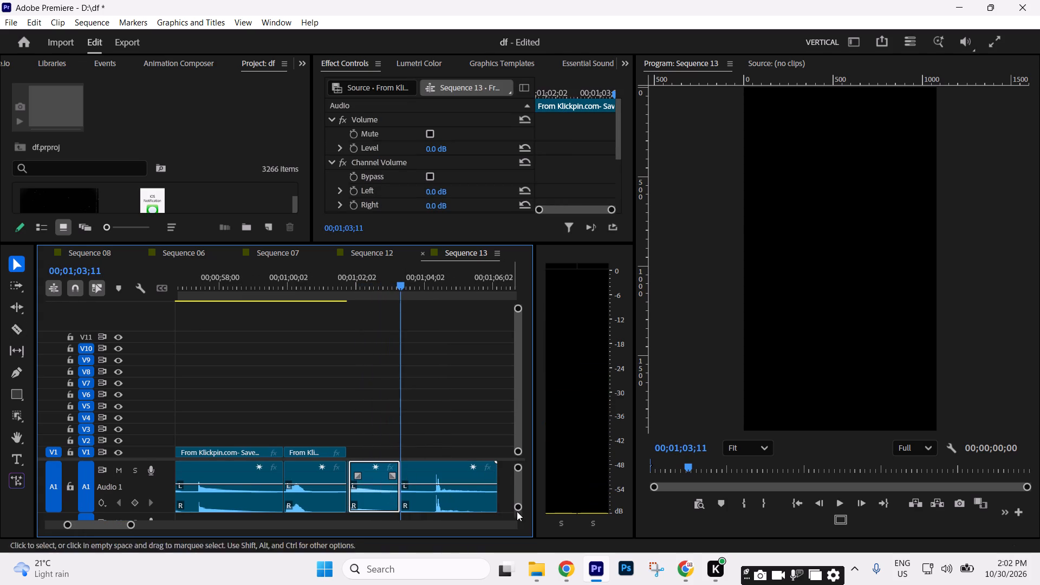
left_click_drag(518, 508, 522, 515)
left_click_drag(374, 485, 362, 439)
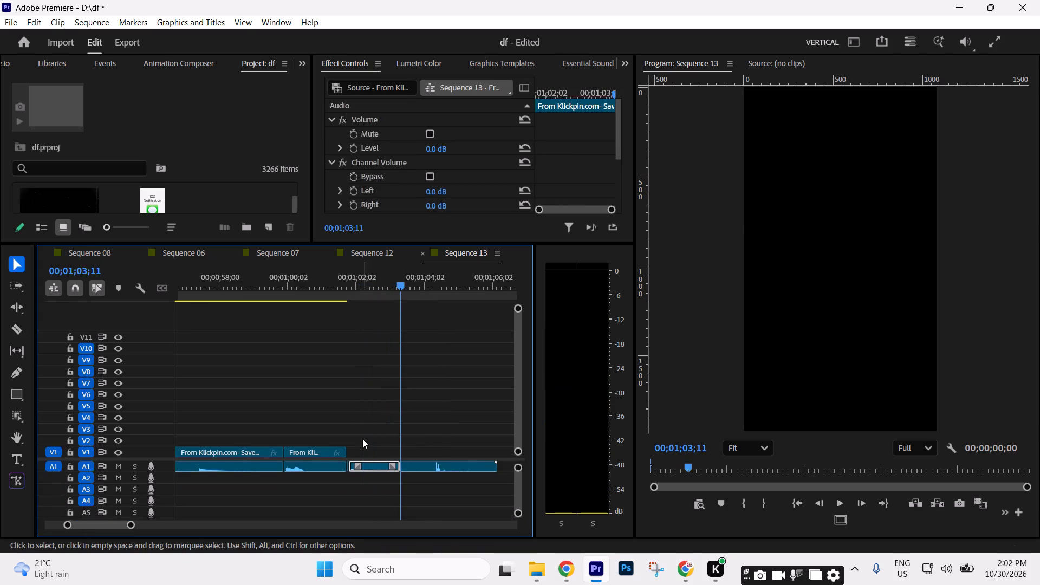
key("ctrl+c")
Lock tracks V1 and A1 and paste the copied notification sound onto A2 at 00;00;00;00.
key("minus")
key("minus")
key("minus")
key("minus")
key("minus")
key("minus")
left_click_drag(255, 290, 14, 276)
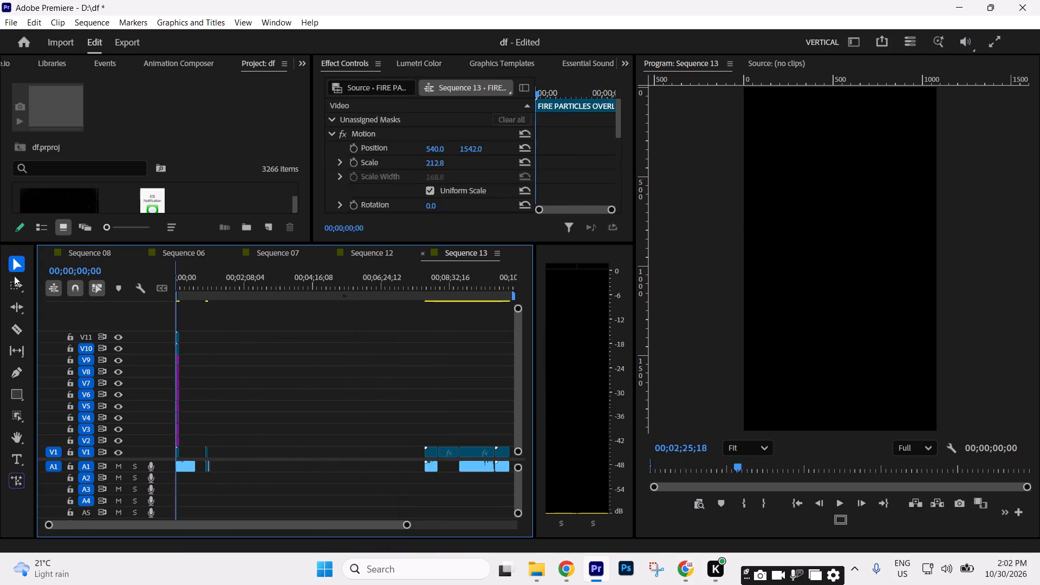
left_click_drag(14, 276, 0, 282)
key("equal")
key("equal")
key("equal")
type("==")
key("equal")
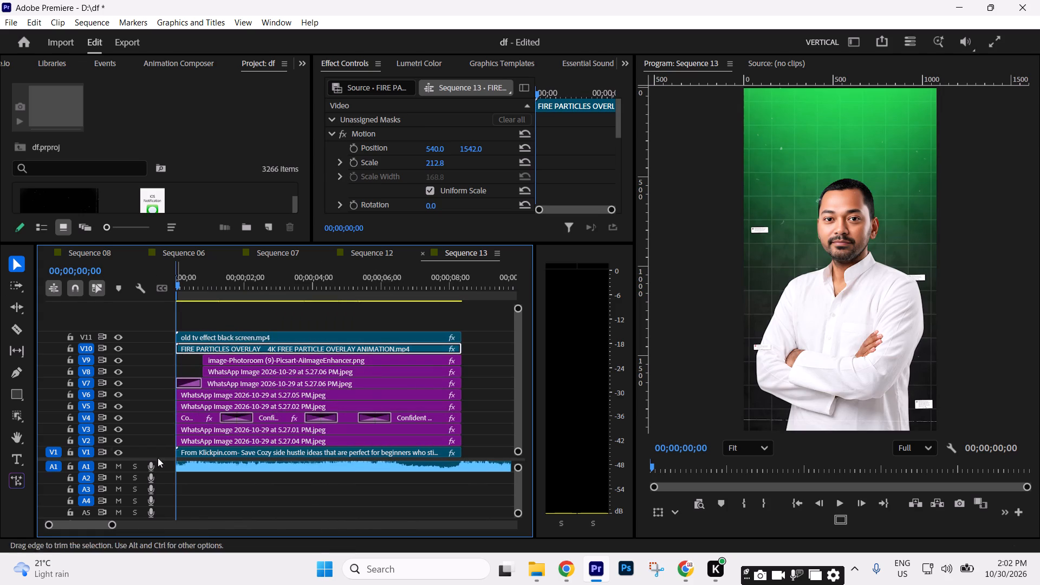
left_click(73, 453)
left_click(73, 466)
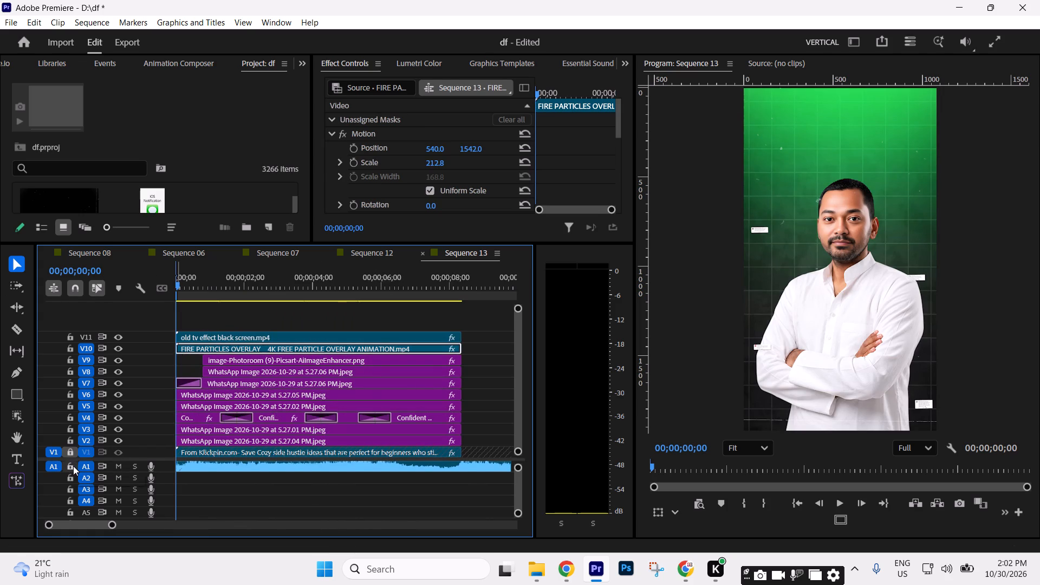
key("ctrl+v")
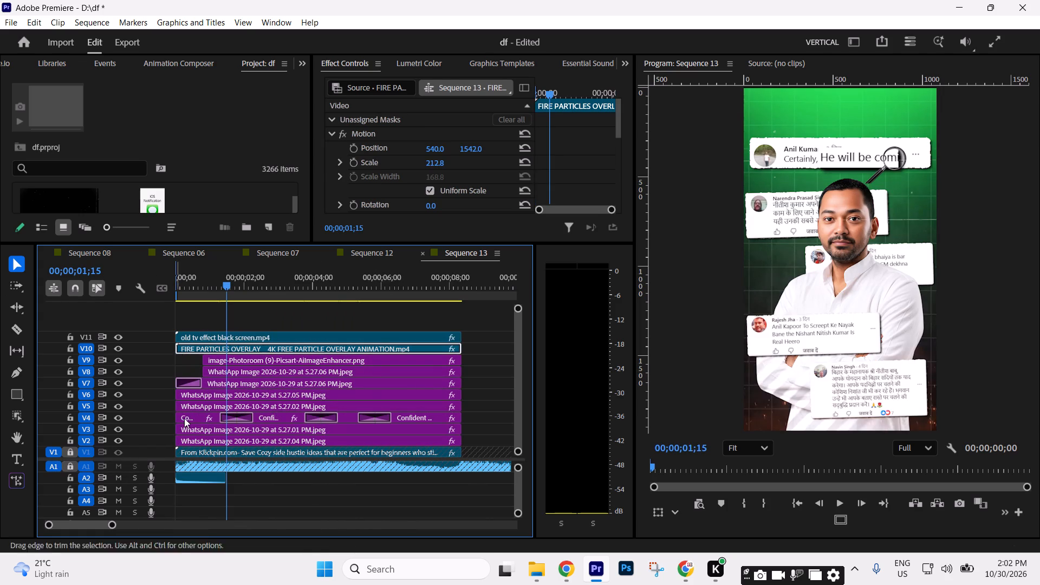
Play the opening with the pasted sound and unlock tracks A1 and V1.
left_click_drag(221, 276, 116, 296)
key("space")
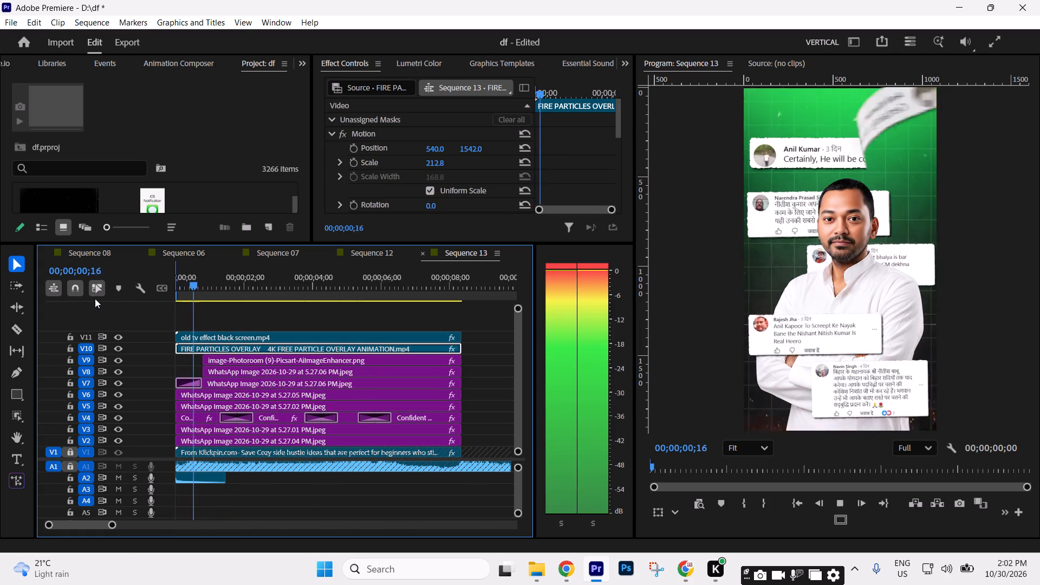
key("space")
left_click(69, 464)
left_click(70, 454)
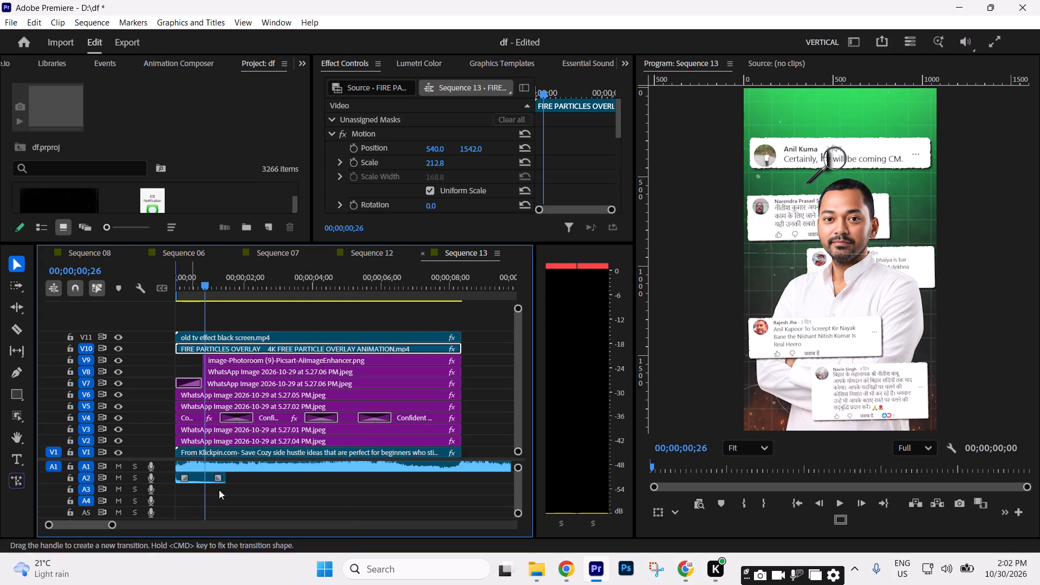
Duplicate the notification sound on A2 straight down onto A3, A4 and A5, keeping all copies at the sequence start.
left_click_drag(139, 458, 141, 428)
left_click_drag(212, 452, 212, 461, "alt")
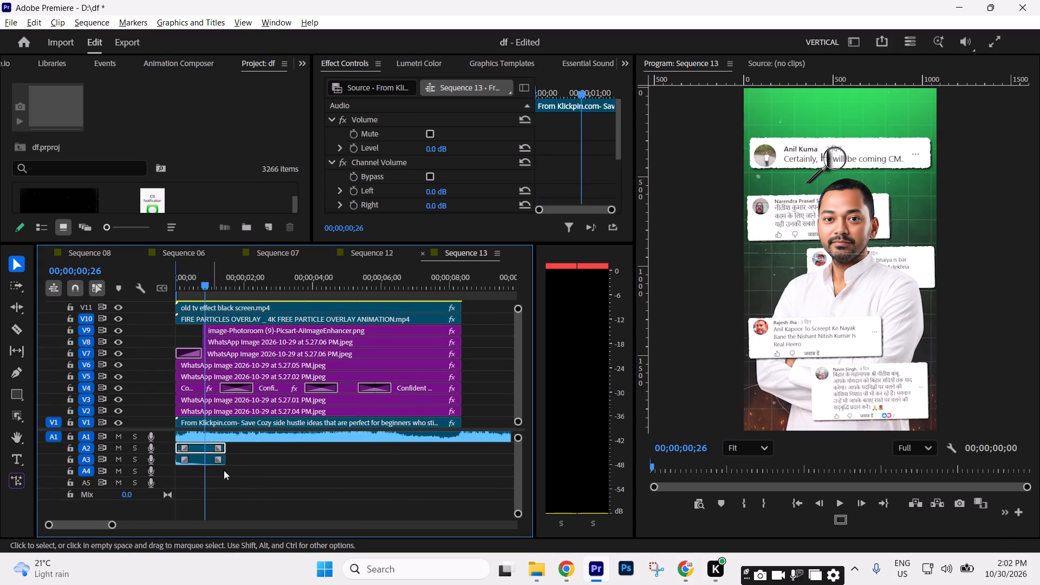
left_click_drag(254, 489, 208, 452)
left_click_drag(207, 463, 207, 483, "alt")
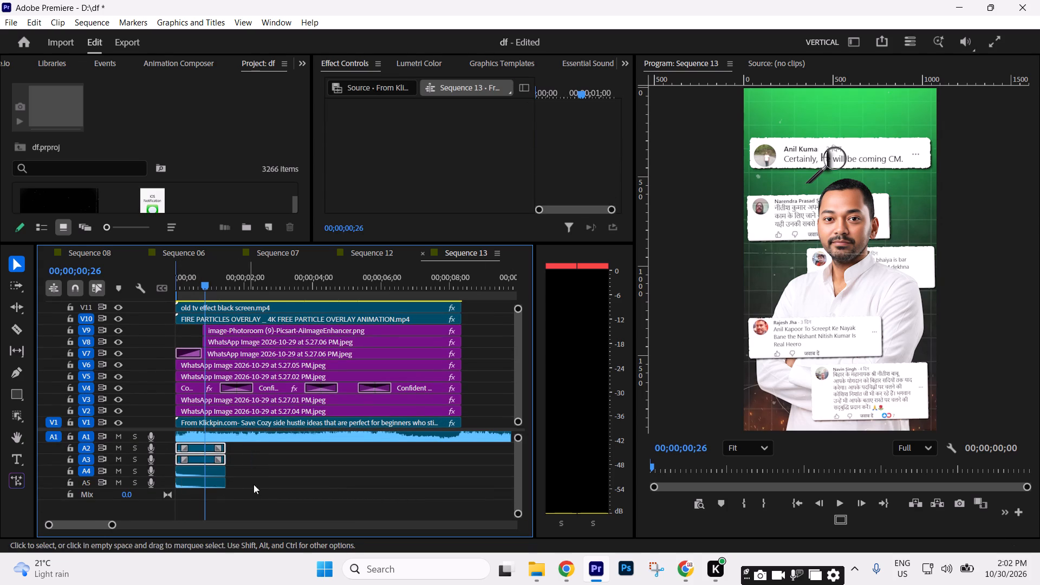
Replay the opening from the start to compare the stacked notification sounds with the comment images' timing.
left_click_drag(205, 285, 0, 305)
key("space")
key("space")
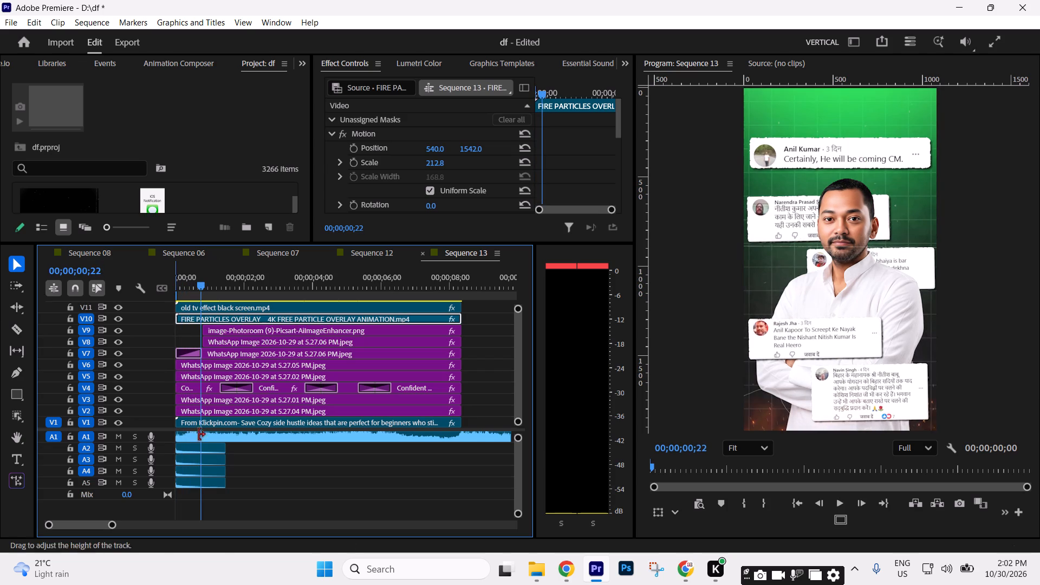
left_click_drag(192, 291, 171, 295)
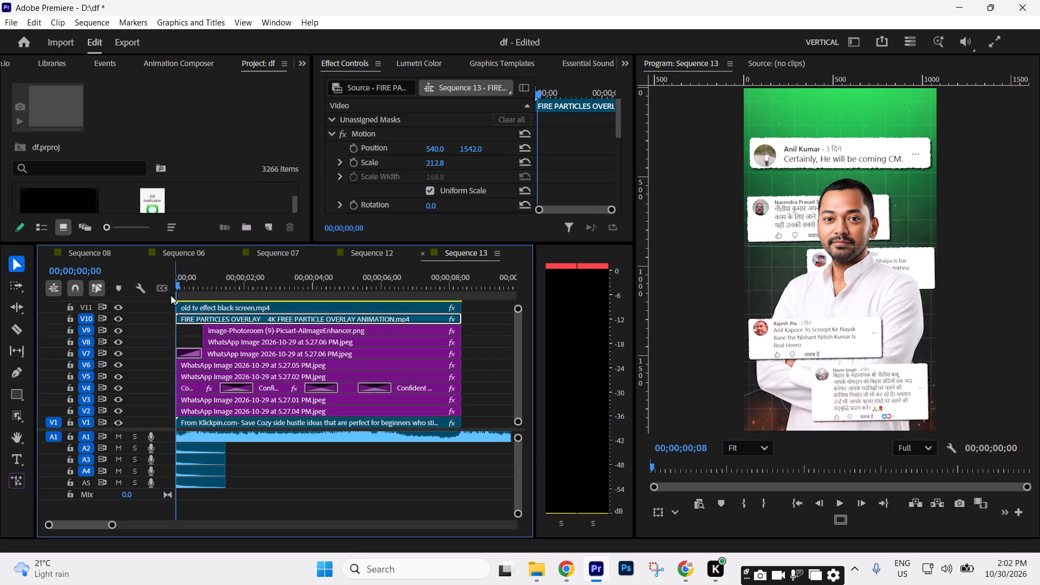
left_click_drag(171, 295, 153, 298)
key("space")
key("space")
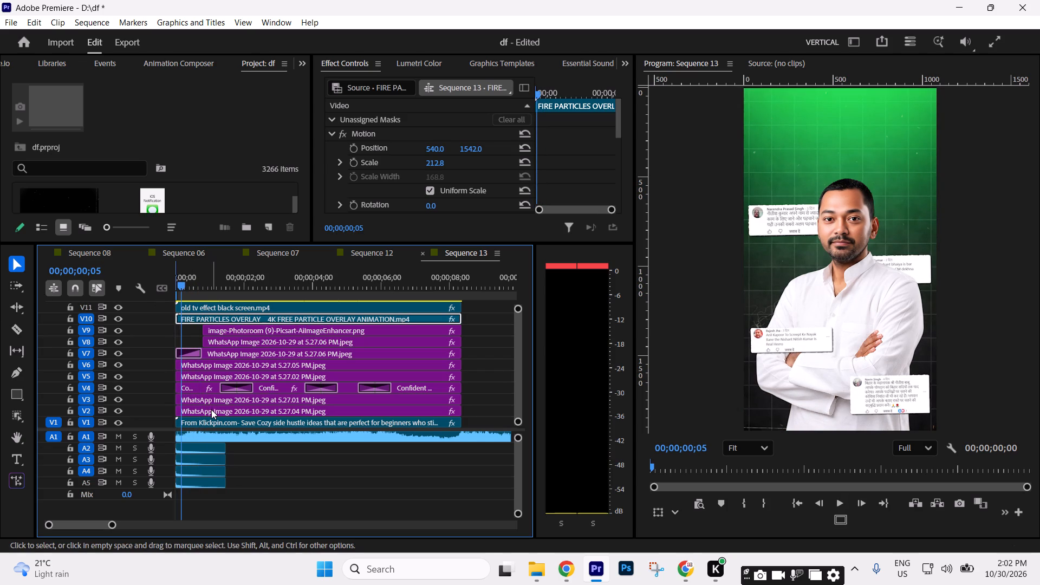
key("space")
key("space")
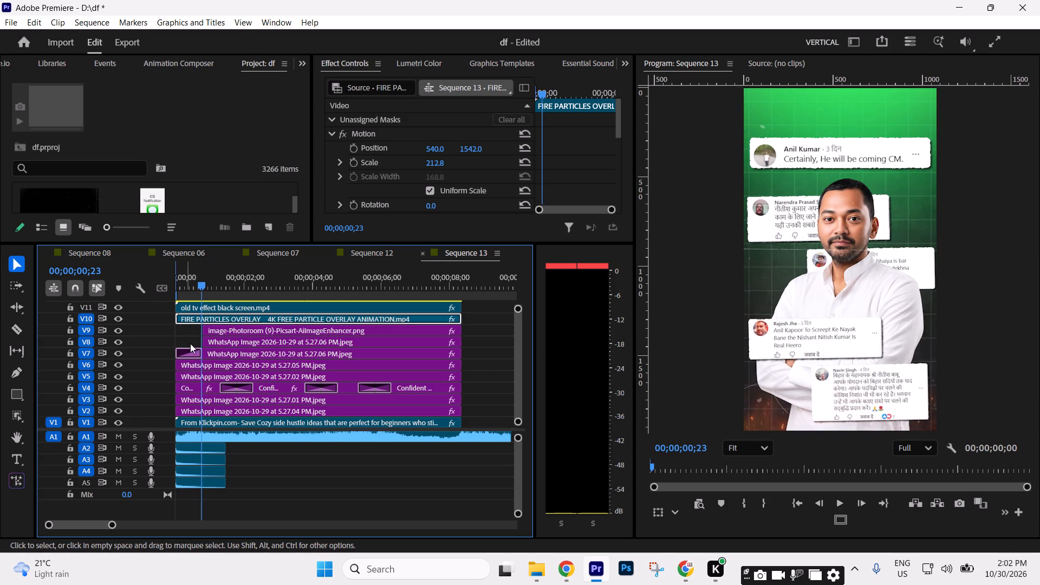
Shift the image-Photoroom clip on V9 and the 5.27.06 images on V8 and V7 together about 0.8 seconds later.
left_click(250, 333)
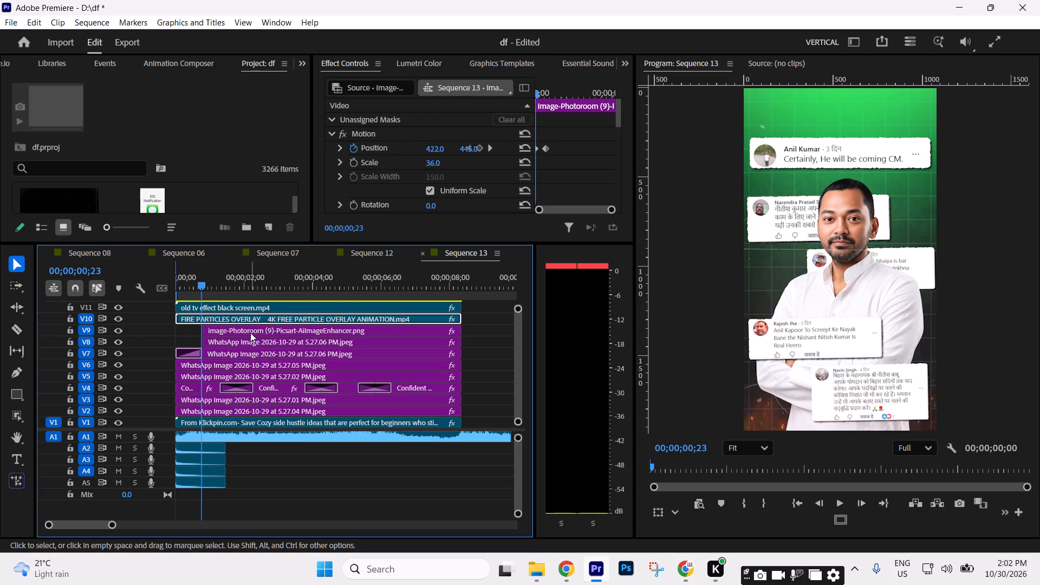
left_click(245, 343, "shift")
left_click(240, 354, "shift")
left_click_drag(218, 354, 233, 354)
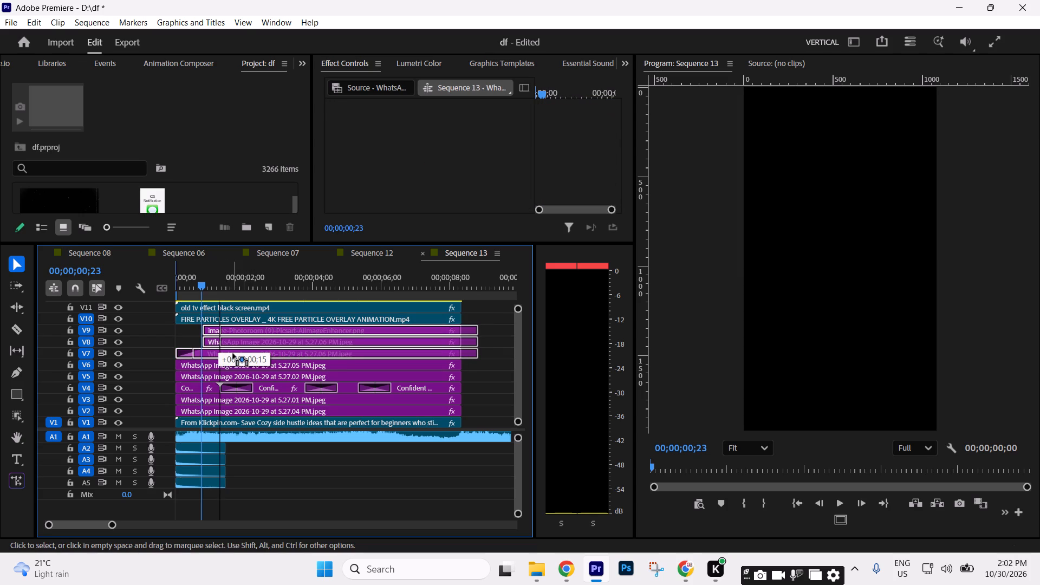
left_click_drag(233, 354, 246, 354)
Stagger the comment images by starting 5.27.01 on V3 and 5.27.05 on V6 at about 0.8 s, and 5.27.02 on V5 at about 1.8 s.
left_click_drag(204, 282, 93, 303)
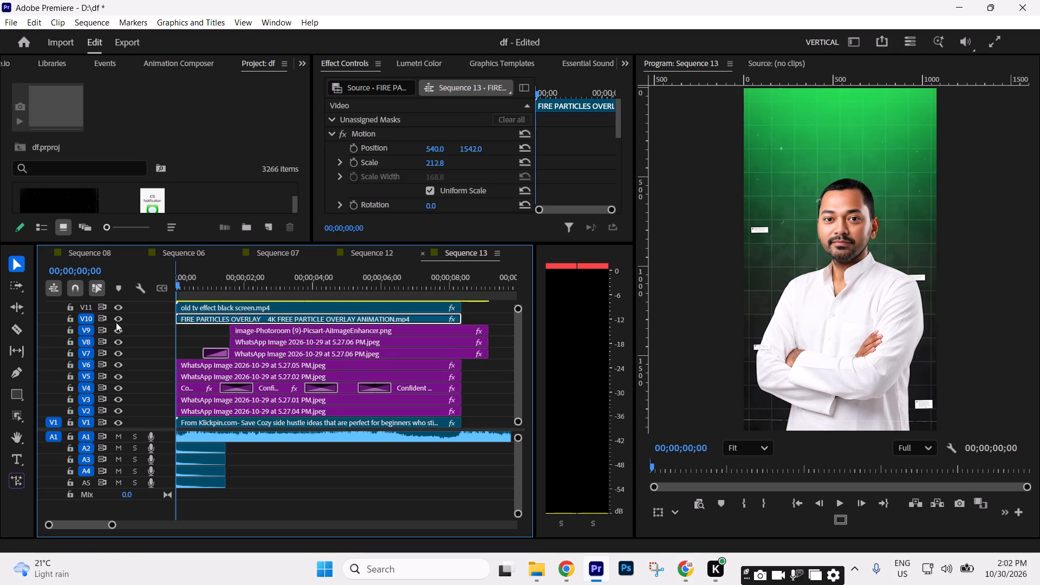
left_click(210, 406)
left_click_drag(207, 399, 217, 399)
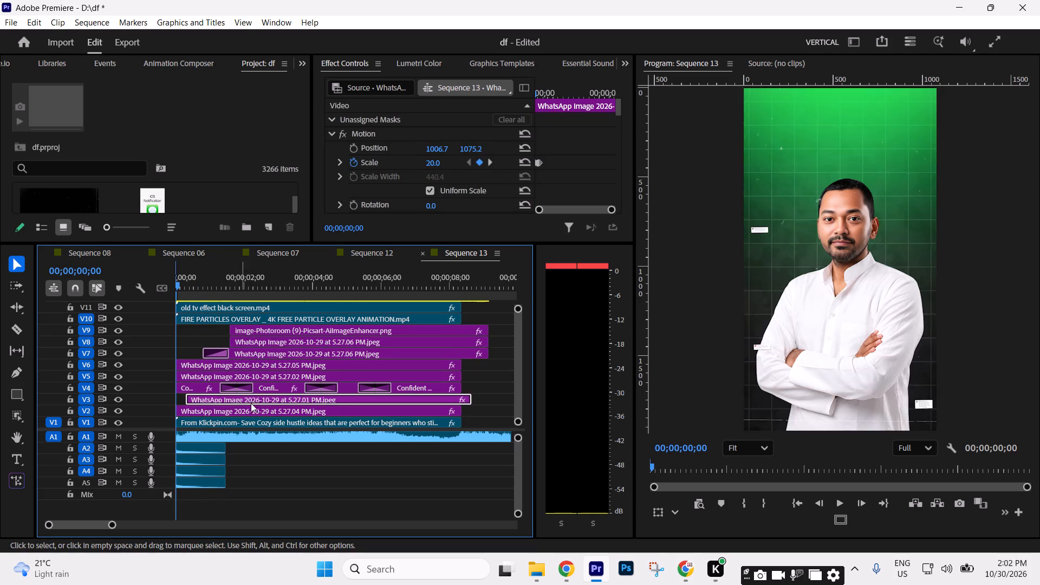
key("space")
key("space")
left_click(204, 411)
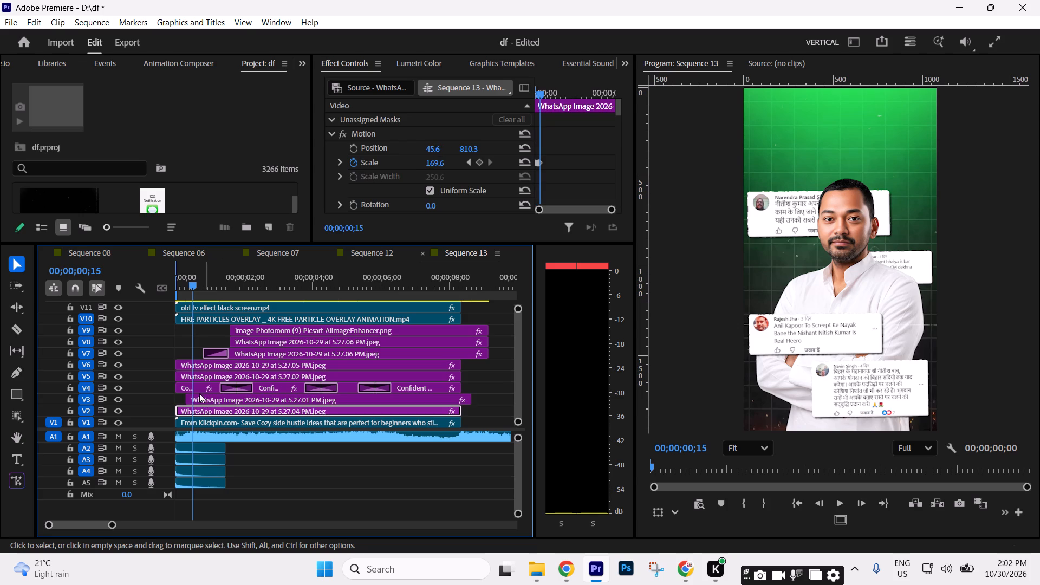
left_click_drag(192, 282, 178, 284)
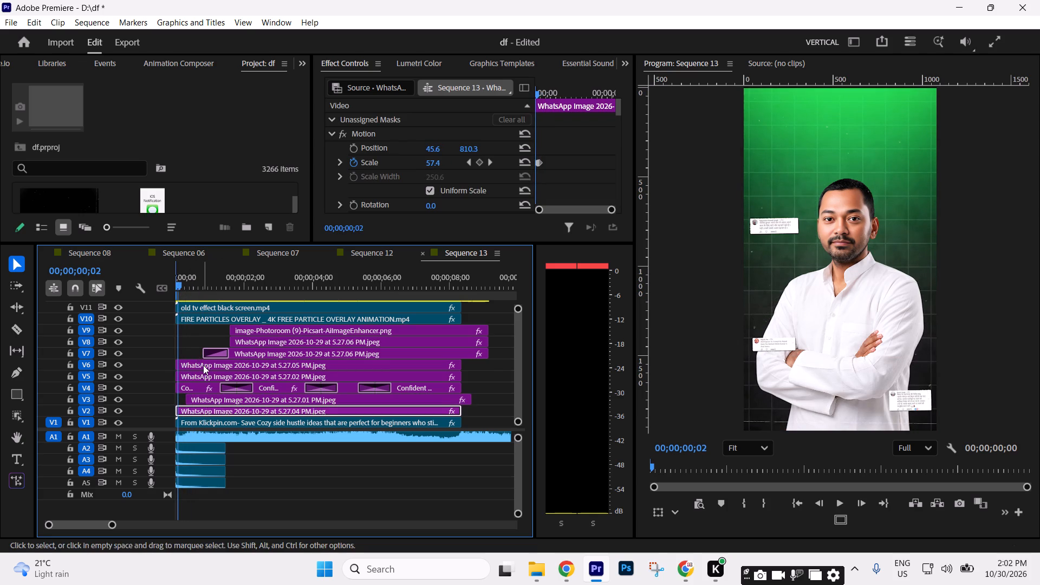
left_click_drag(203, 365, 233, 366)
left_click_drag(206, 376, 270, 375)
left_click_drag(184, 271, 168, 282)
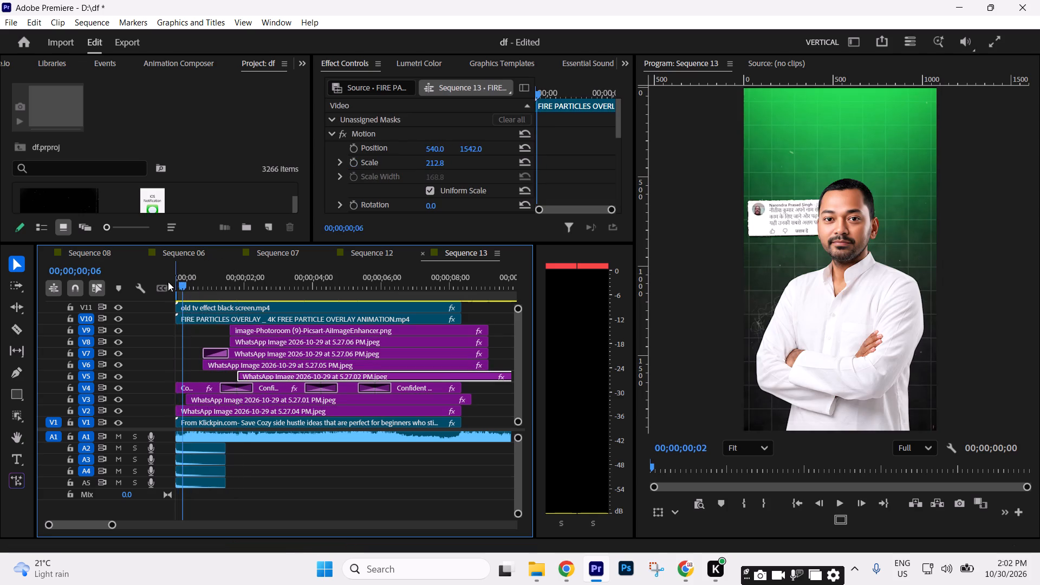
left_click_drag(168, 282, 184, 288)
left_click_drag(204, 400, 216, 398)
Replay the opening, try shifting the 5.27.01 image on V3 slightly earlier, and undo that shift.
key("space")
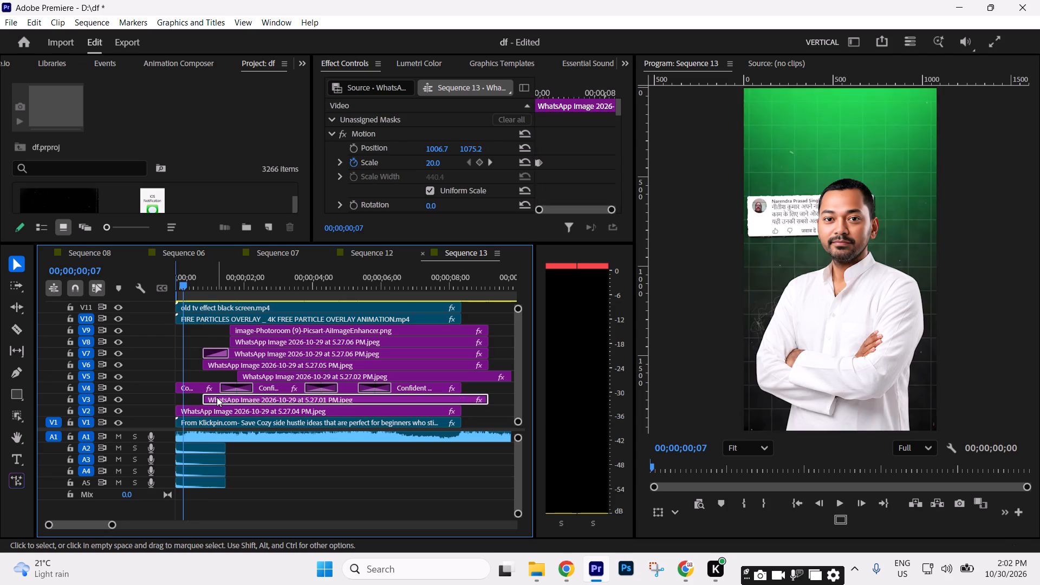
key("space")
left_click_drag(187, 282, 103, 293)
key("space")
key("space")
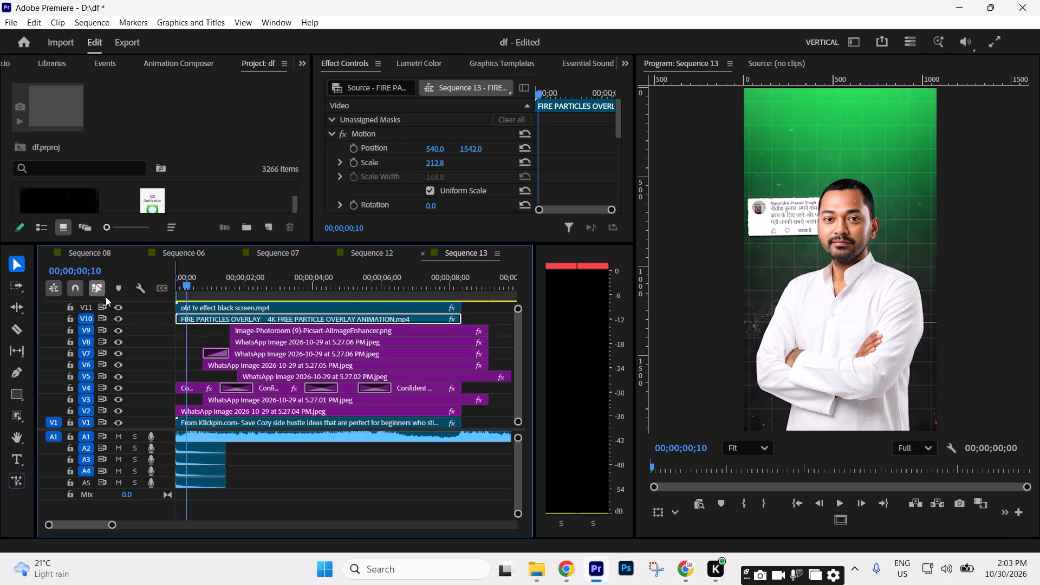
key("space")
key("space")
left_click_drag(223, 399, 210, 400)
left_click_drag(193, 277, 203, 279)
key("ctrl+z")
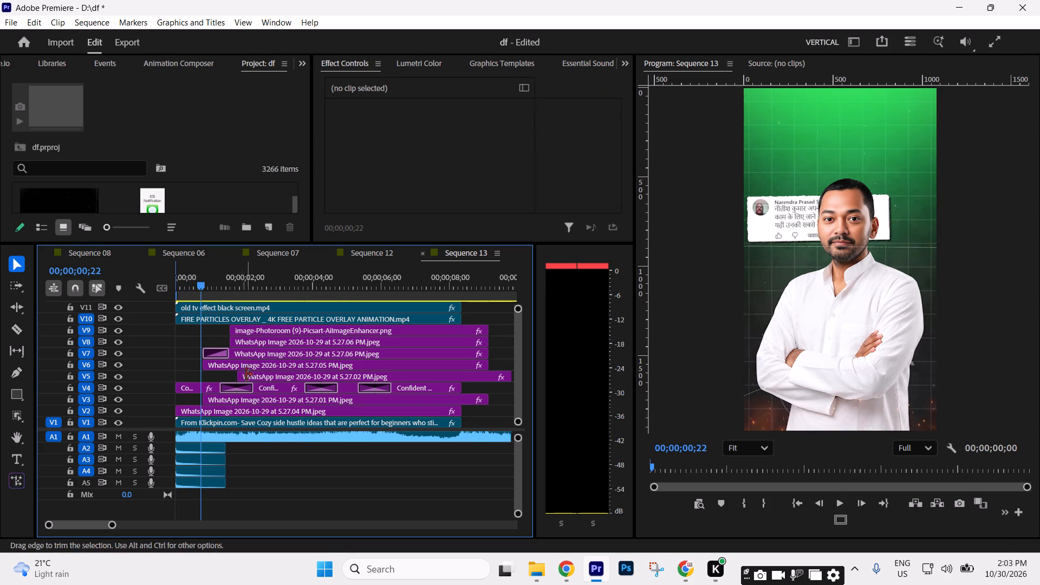
Move the V5 image to start at 00;00;00;22, the V6 image at about 1.8 s, and the V3 image at about 2.3 s.
left_click_drag(256, 375, 218, 375)
left_click_drag(200, 289, 213, 290)
left_click_drag(231, 362, 264, 363)
left_click_drag(252, 399, 278, 400)
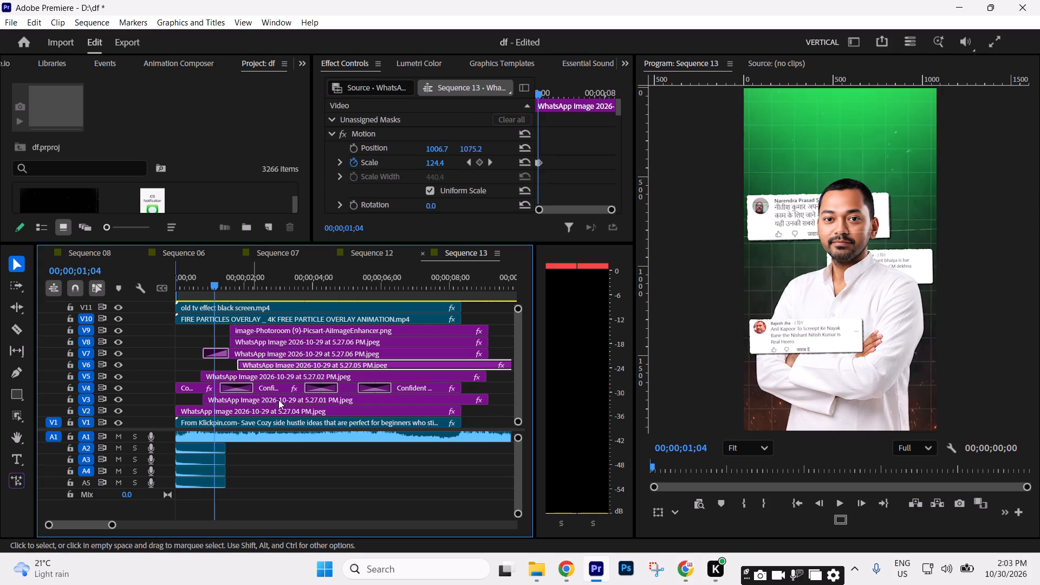
left_click_drag(278, 400, 297, 399)
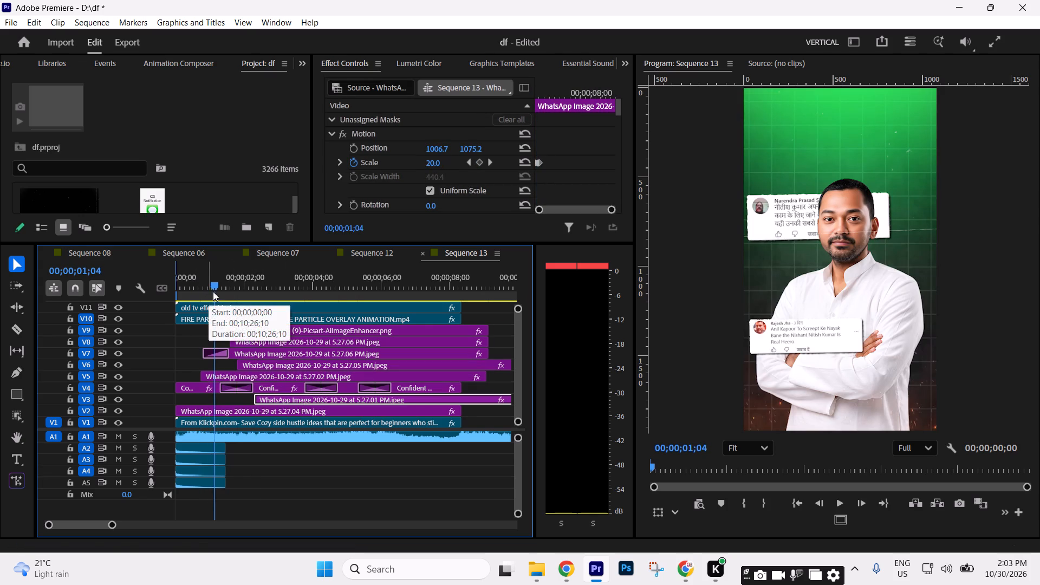
Move the 5.27.05 image on V6 to start at about 0.7 s and the 5.27.02 image on V5 at about 1.5 s.
left_click_drag(265, 366, 228, 366)
left_click_drag(221, 378, 245, 376)
left_click(253, 376)
left_click_drag(211, 282, 217, 284)
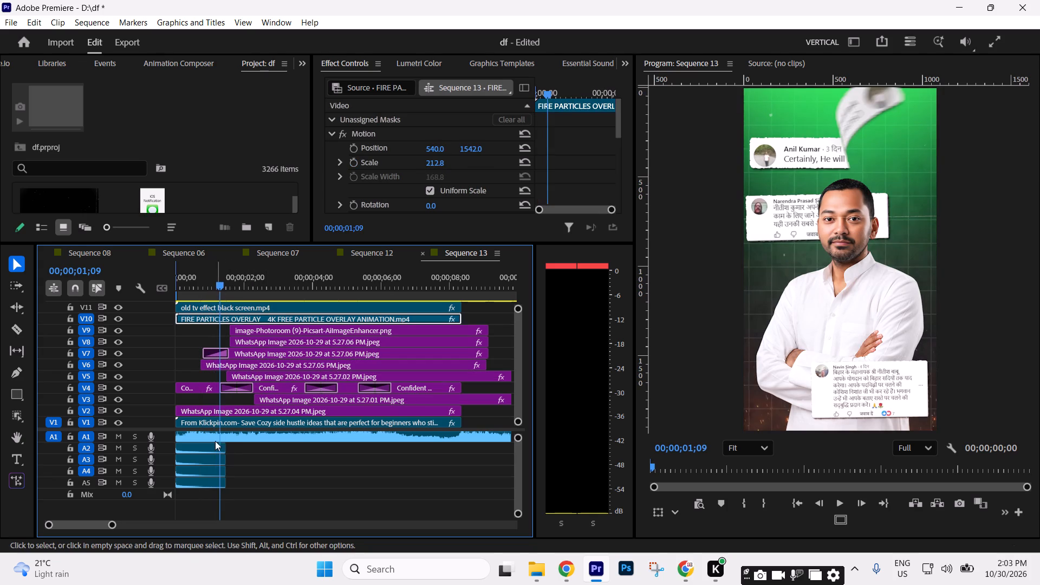
Duplicate the four notification sounds on A2 to A5 so the copies start with the V3 image at about 2.3 s.
left_click_drag(248, 503, 185, 449)
left_click_drag(197, 478, 268, 479, "alt")
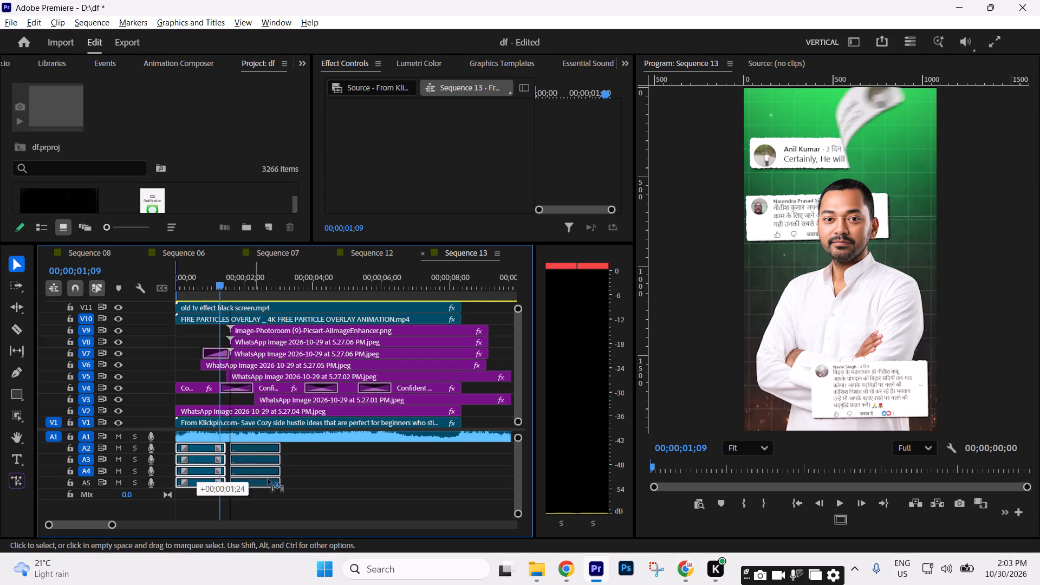
left_click_drag(268, 479, 273, 479, "alt")
Select the four duplicated notification sounds at about 2.3 s and shift them toward lower audio tracks.
left_click_drag(329, 498, 274, 452)
left_click_drag(272, 478, 274, 497)
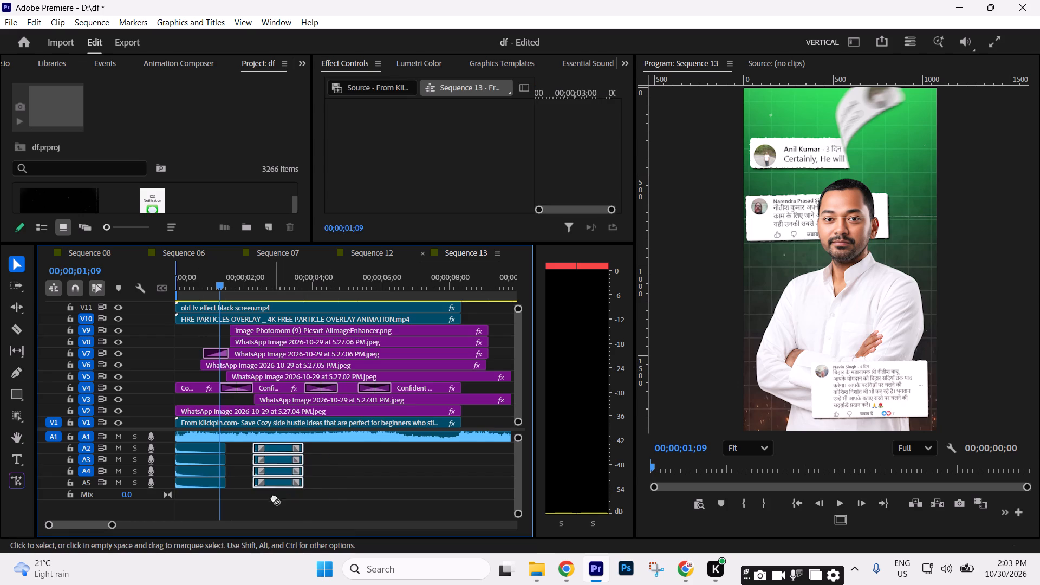
Move the four stacked notification sounds starting just after 00;00;02 down onto audio tracks A5 to A8.
left_click_drag(274, 497, 275, 503)
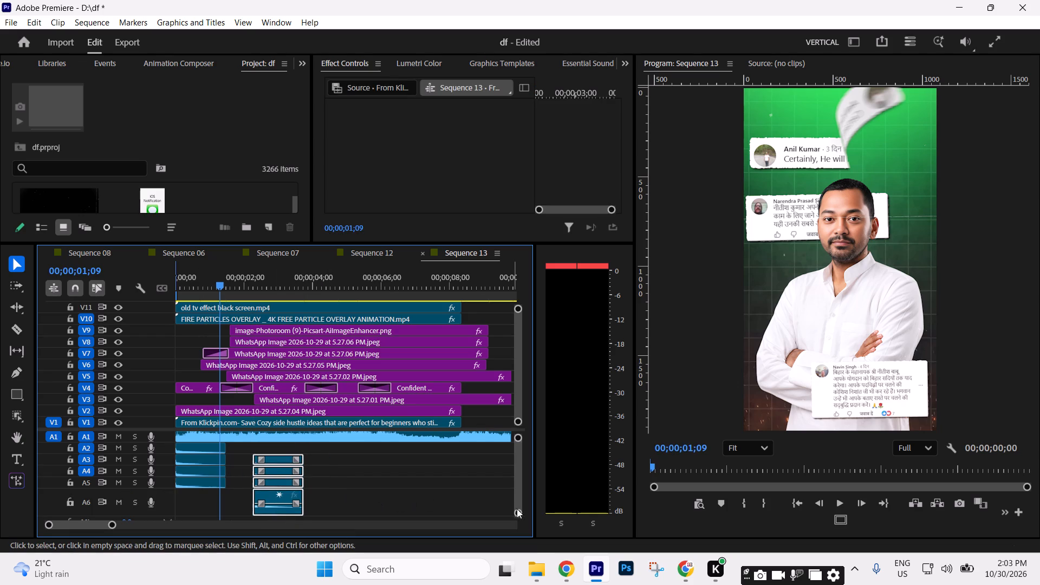
left_click_drag(519, 510, 522, 531)
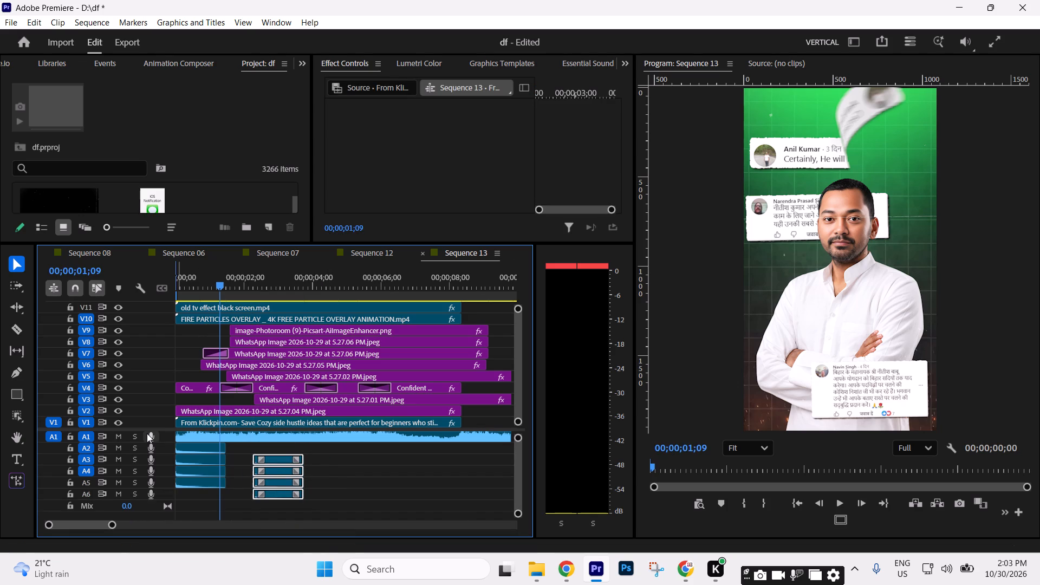
left_click_drag(146, 430, 146, 411)
left_click_drag(276, 451, 268, 475)
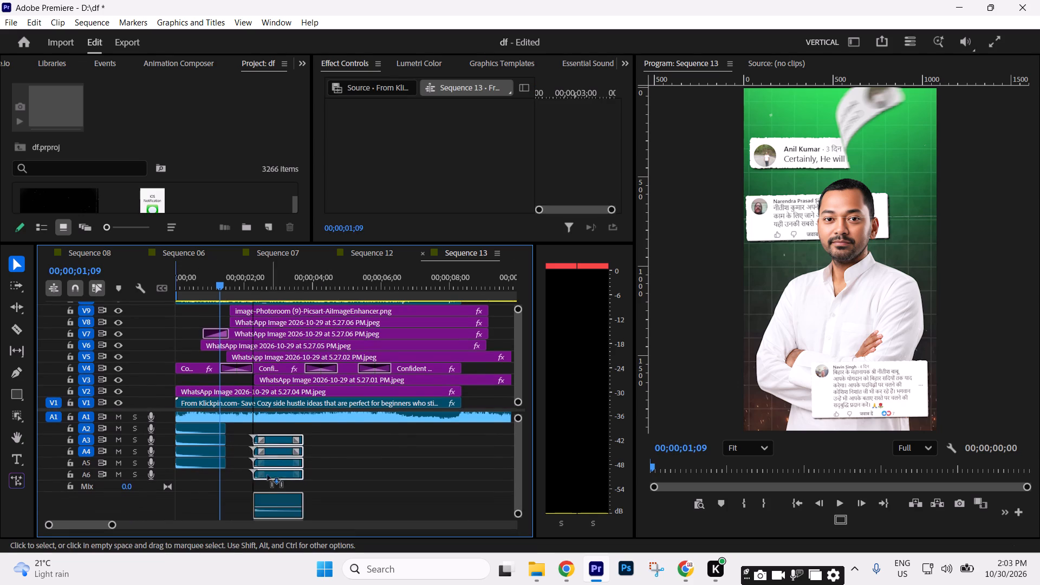
left_click_drag(268, 475, 261, 478)
Move the three notification sounds on A5 to A7 about 1.5 seconds earlier, to start near the beginning of the V7 transition.
left_click_drag(328, 448, 273, 491)
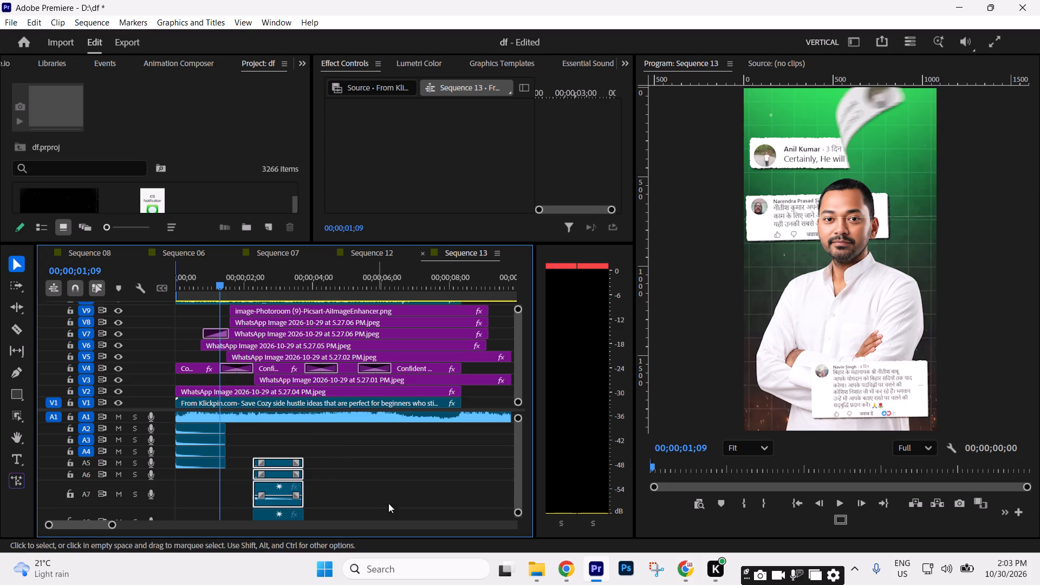
left_click_drag(519, 511, 521, 546)
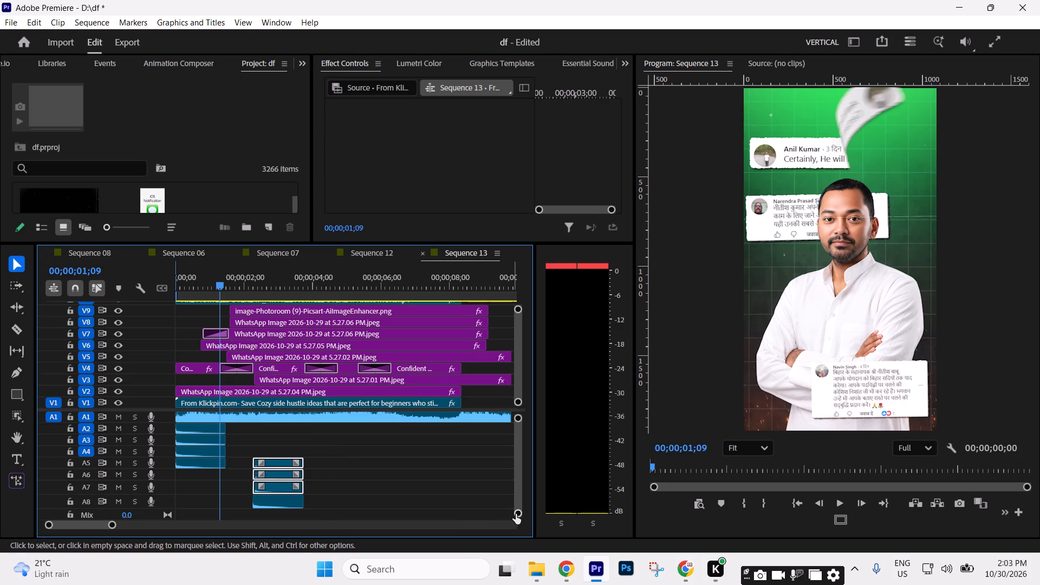
left_click_drag(517, 514, 530, 563)
left_click_drag(276, 469, 233, 470)
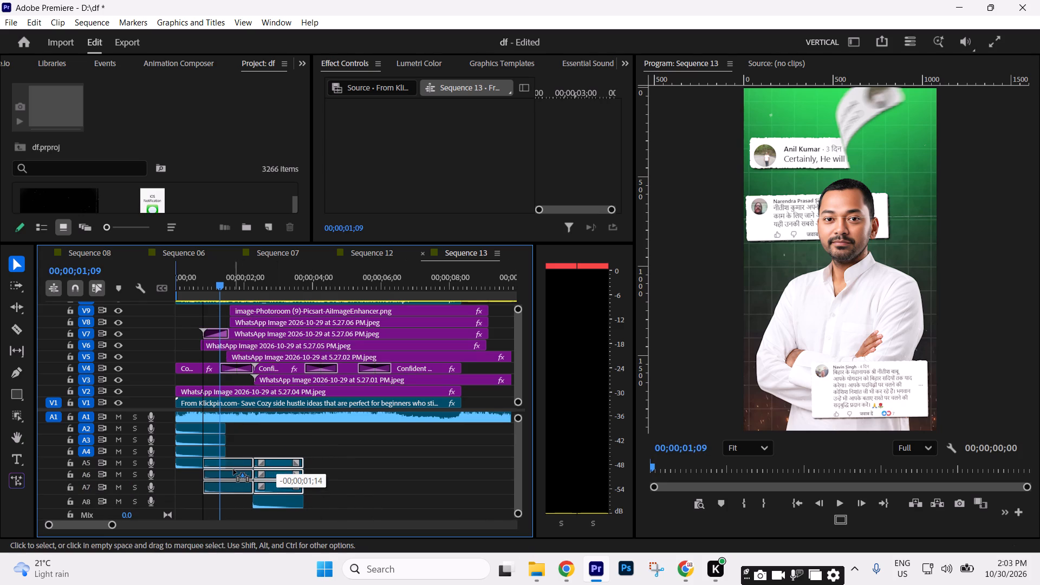
left_click_drag(233, 470, 230, 470)
Play the opening from the start and move the A8 notification sound earlier, lining it up with the sounds on A6 and A7.
left_click_drag(217, 284, 108, 309)
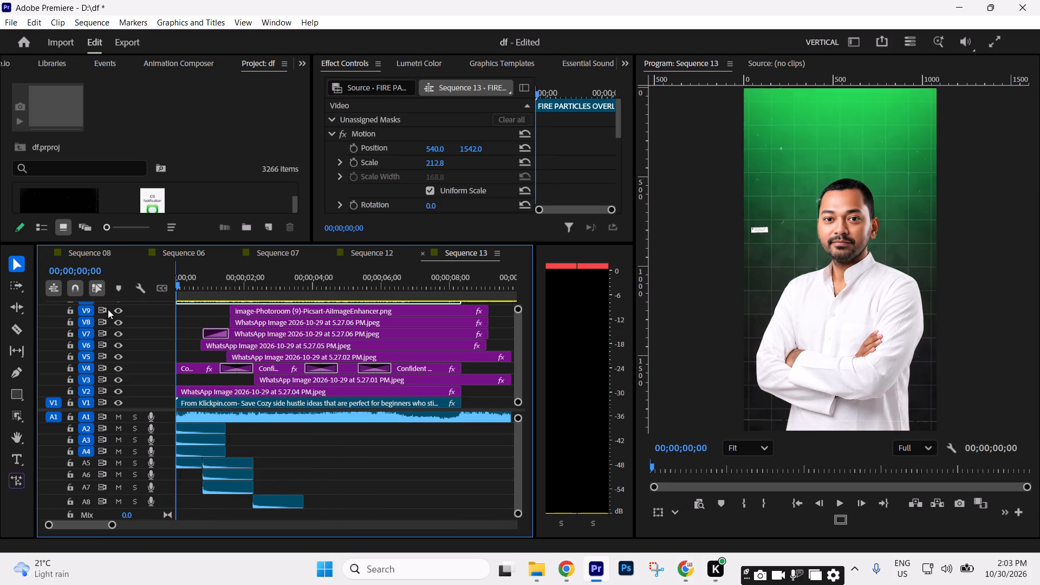
key("space")
key("space")
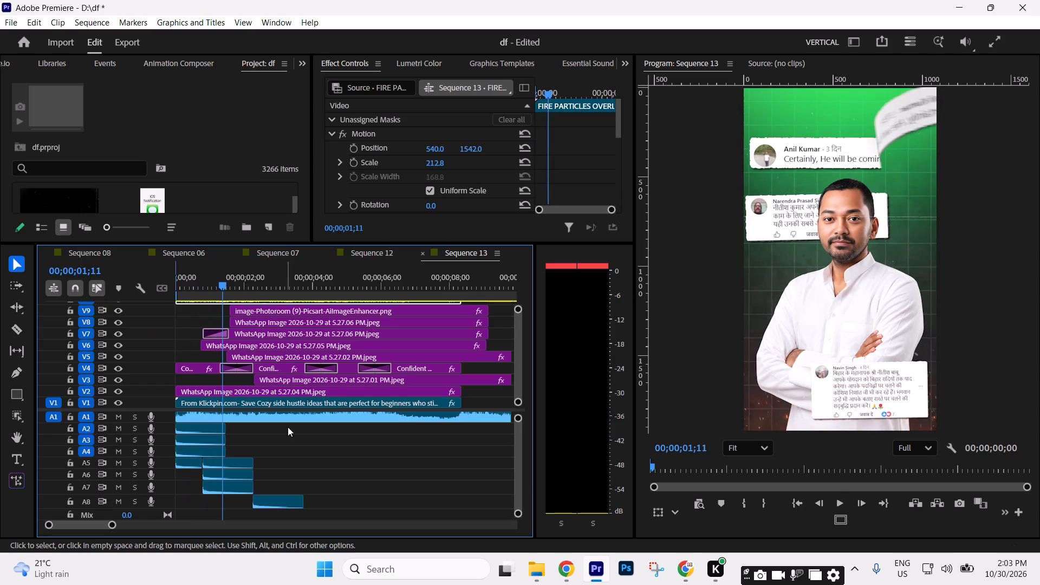
left_click_drag(514, 513, 517, 563)
left_click_drag(272, 502, 224, 502)
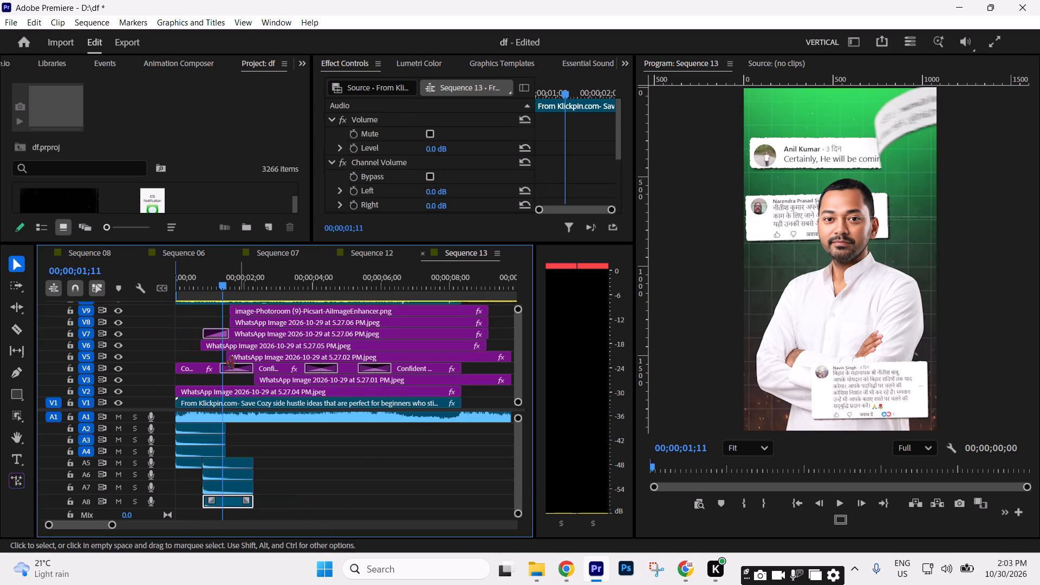
left_click_drag(229, 286, 233, 288)
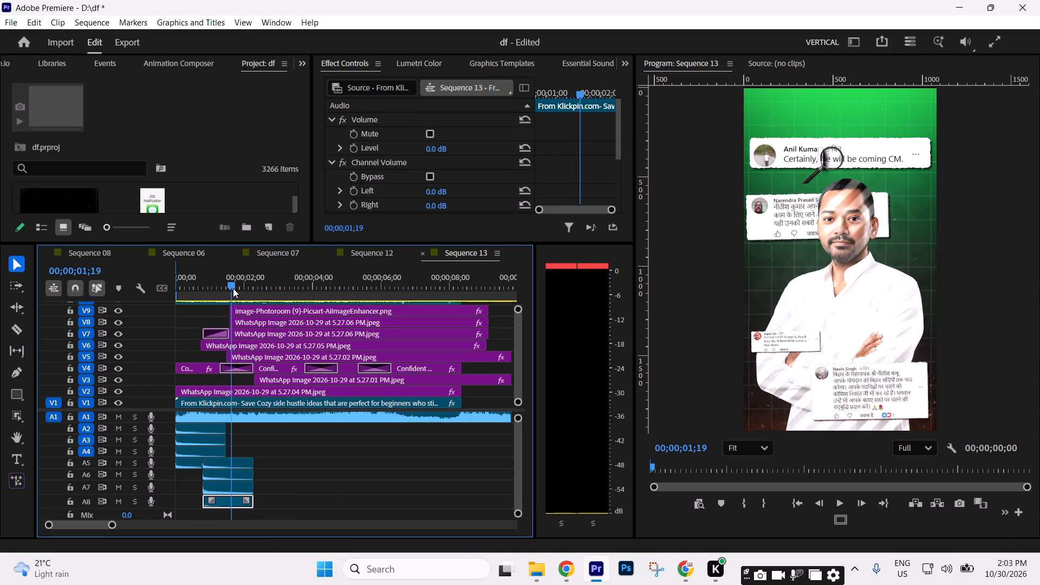
Move the V3 comment card slightly earlier so it starts at 00;00;02;08.
left_click_drag(233, 288, 247, 289)
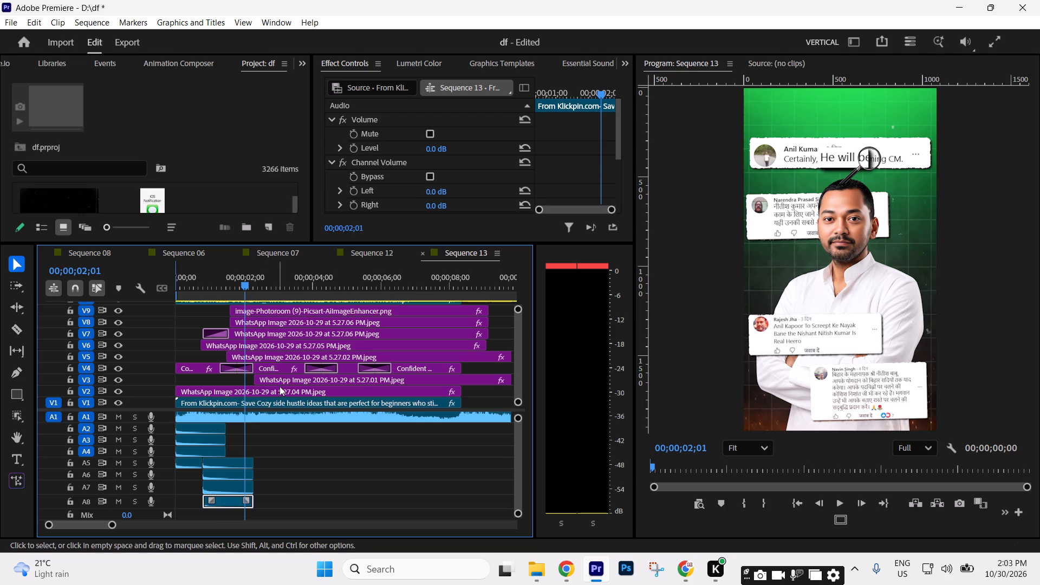
left_click_drag(243, 283, 251, 286)
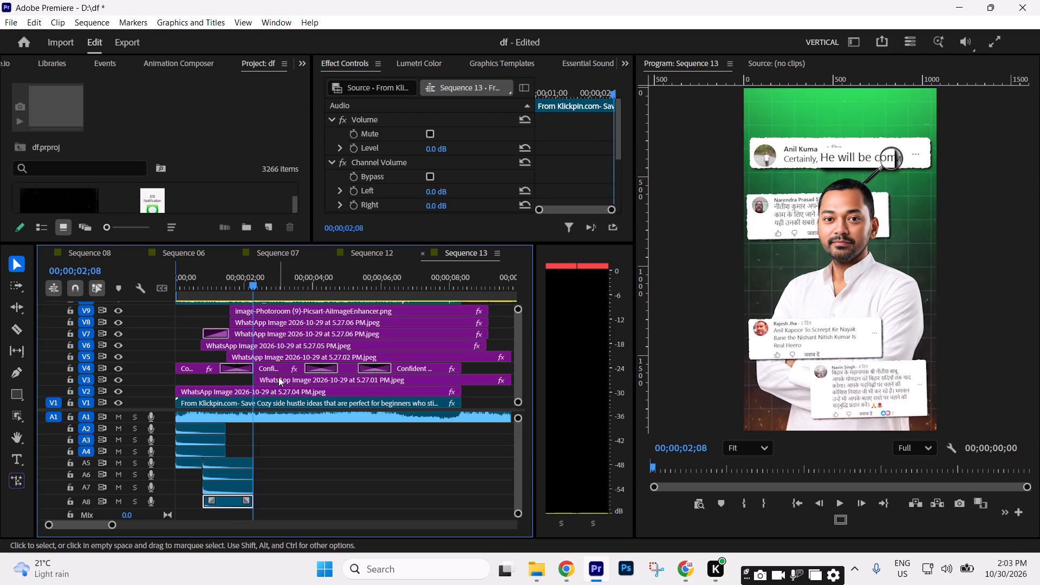
left_click(279, 378)
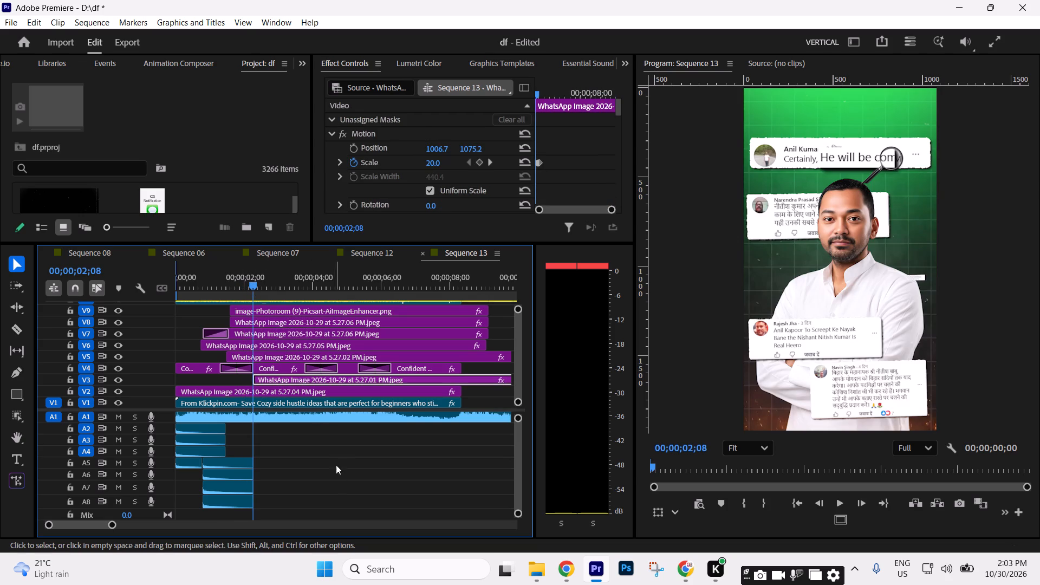
Duplicate the four notification sounds starting before 00;00;01 on A5 to A8 so the copies start at 00;00;02;08.
left_click_drag(307, 508, 238, 472)
left_click_drag(322, 517, 251, 487)
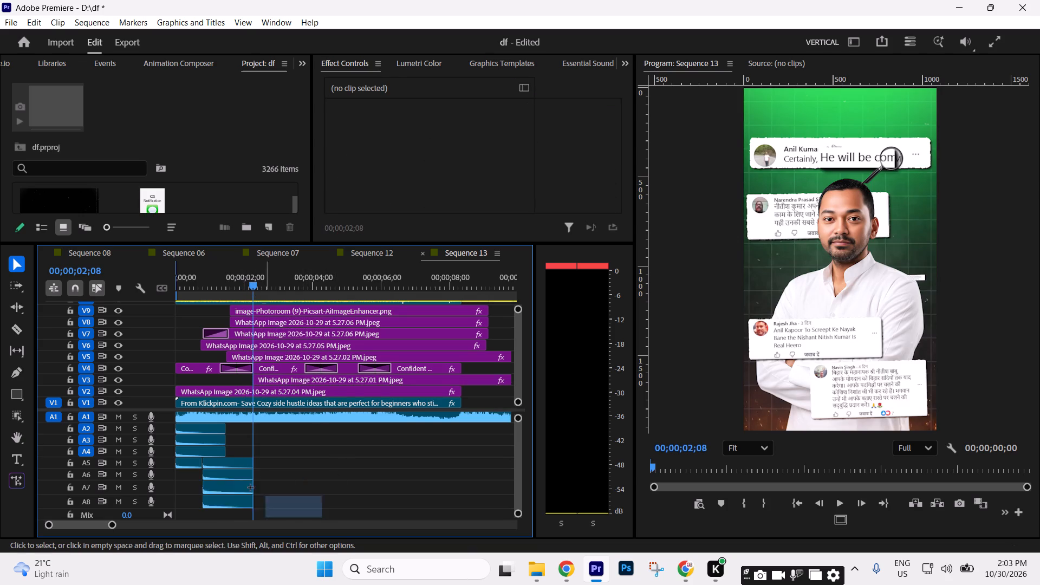
left_click_drag(251, 487, 241, 465)
left_click_drag(237, 465, 289, 460, "alt")
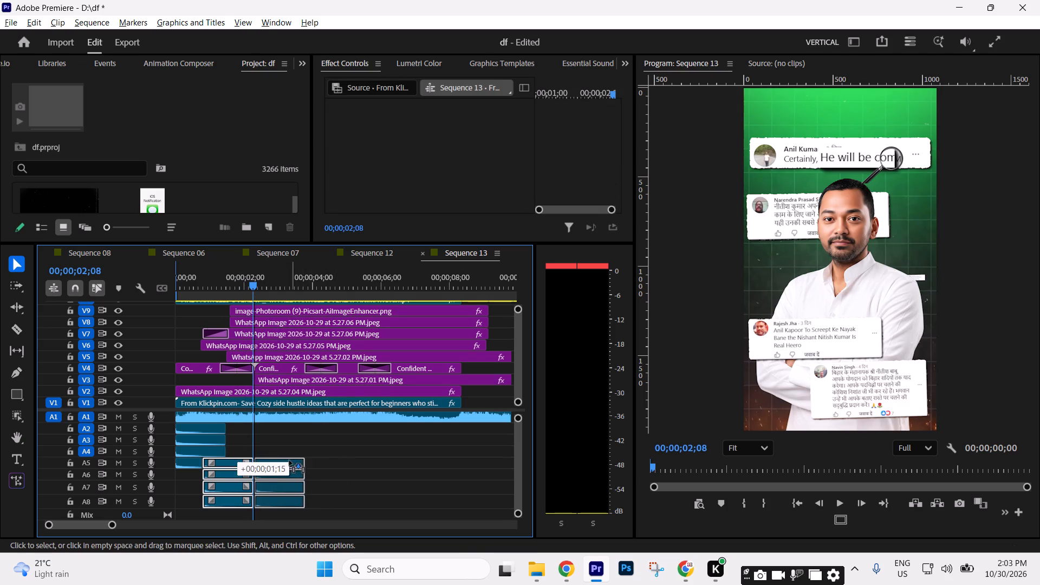
left_click_drag(289, 460, 282, 459, "alt")
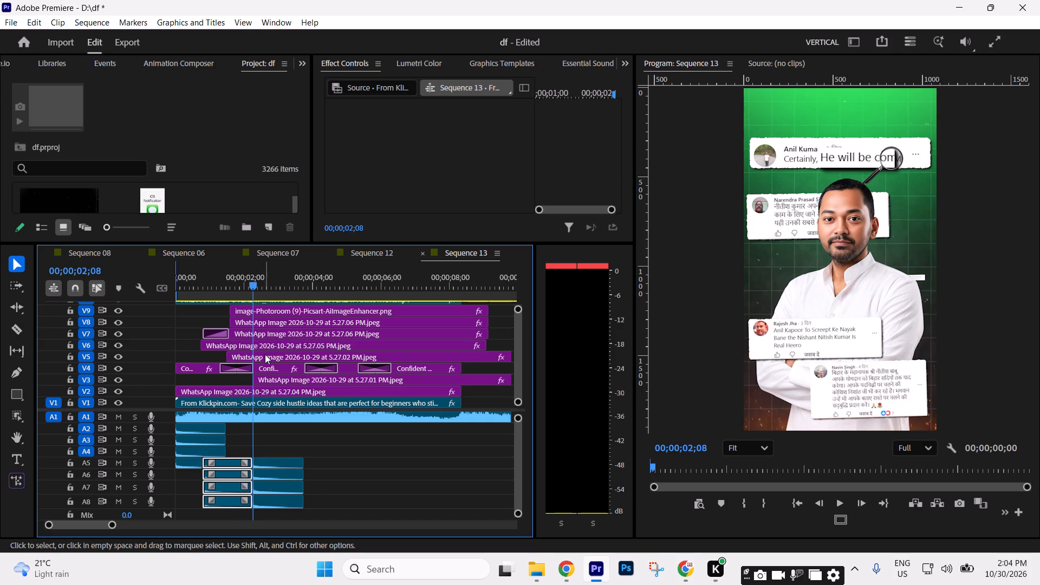
Move the V5 comment card about 1.4 seconds later on its track.
left_click_drag(265, 354, 314, 354)
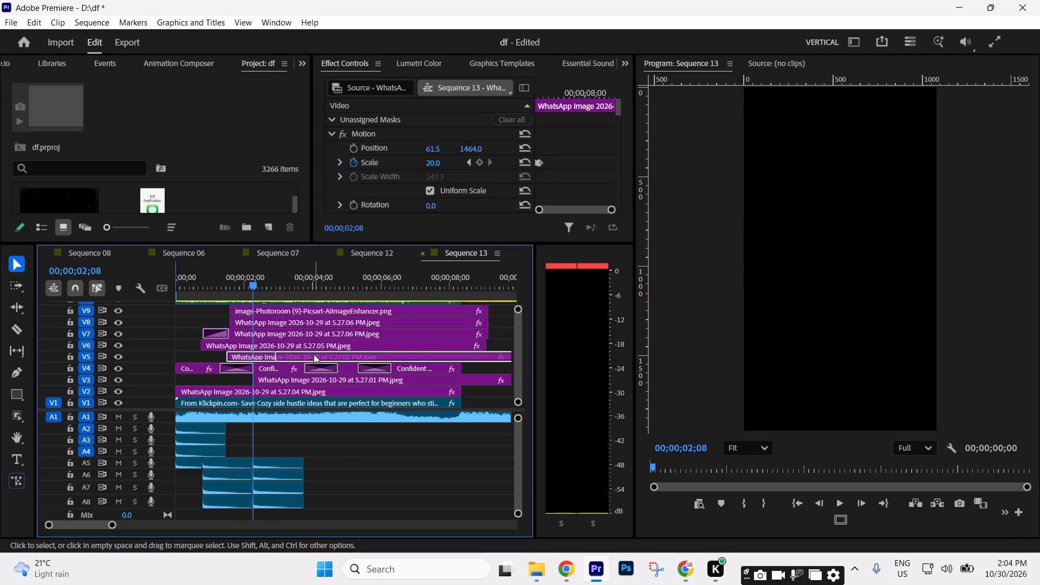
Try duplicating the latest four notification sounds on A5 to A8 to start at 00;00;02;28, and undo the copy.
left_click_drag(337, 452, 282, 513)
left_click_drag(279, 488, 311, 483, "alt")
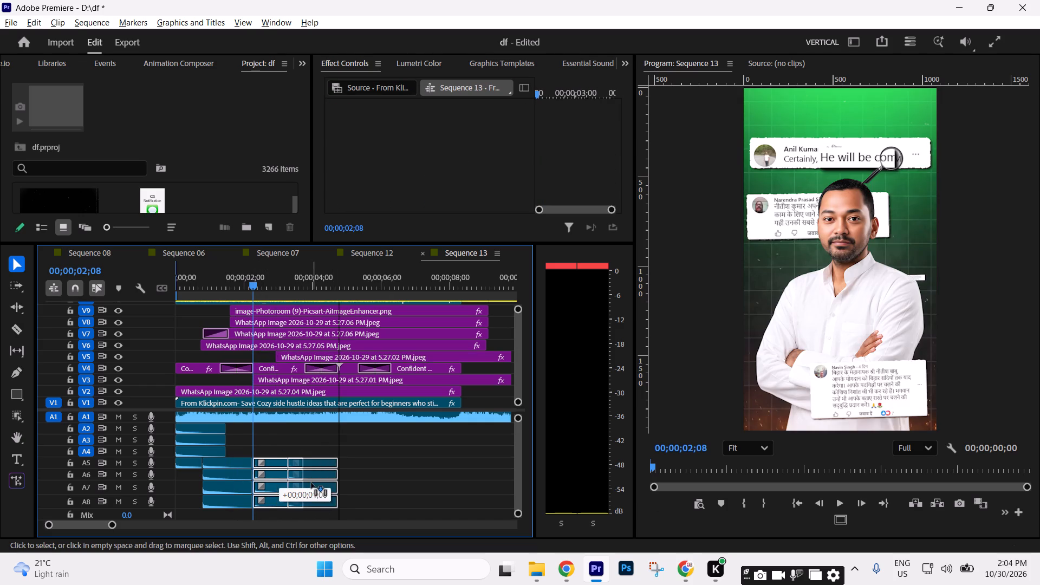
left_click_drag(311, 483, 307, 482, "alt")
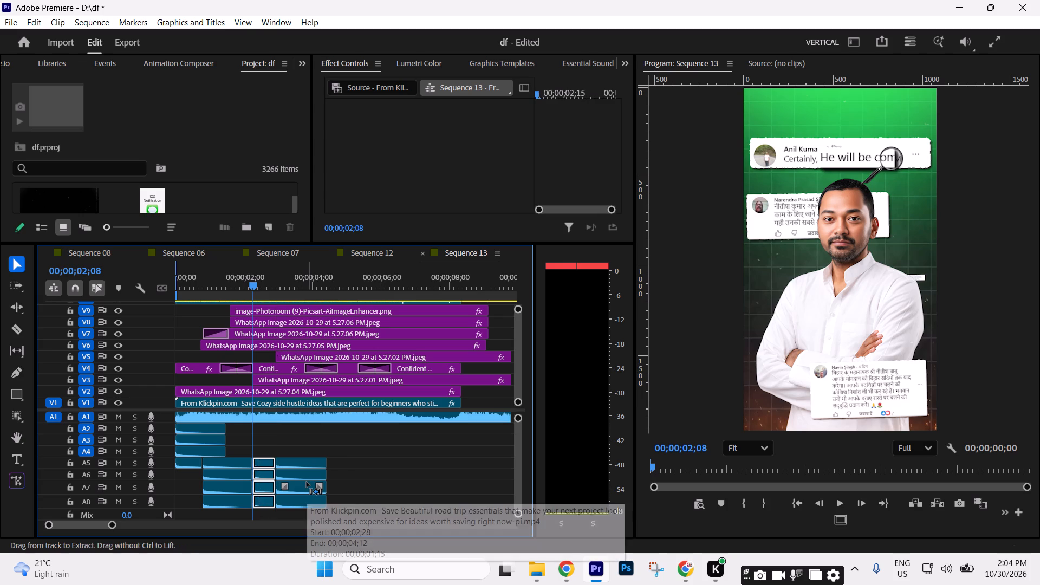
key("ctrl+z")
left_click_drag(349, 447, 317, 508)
Move the V5 comment card about half a second further along its track.
left_click_drag(297, 357, 301, 357)
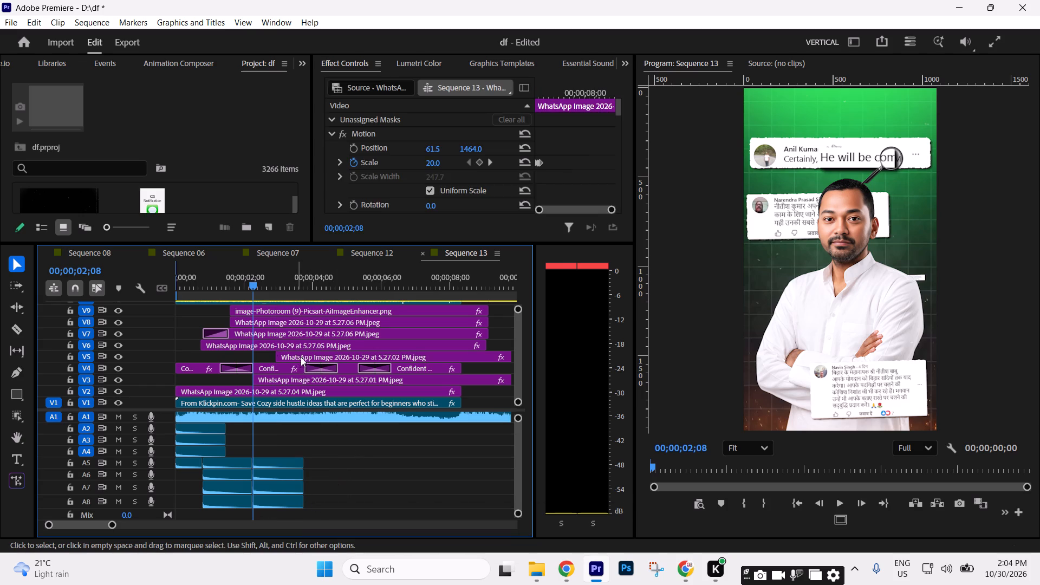
left_click_drag(301, 357, 313, 357)
Duplicate the latest four notification sounds on A5 to A8 so the copies start with the V5 comment card.
left_click_drag(340, 447, 285, 521)
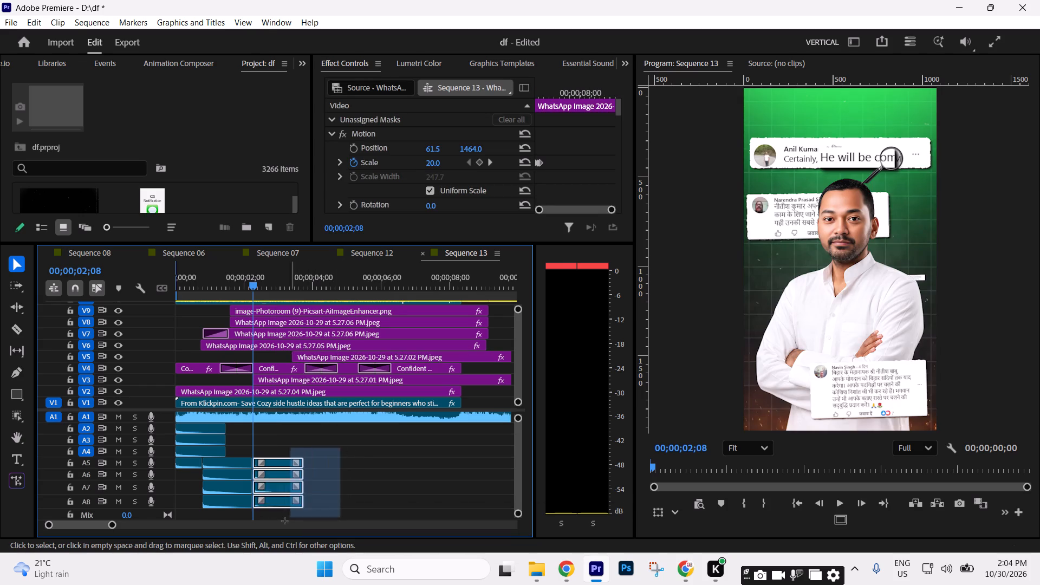
left_click_drag(285, 521, 267, 525)
left_click_drag(275, 477, 314, 472, "alt")
left_click(408, 463)
Trim the ends of the V5 and V3 comment cards back to the end of the V1 clip.
left_click_drag(520, 511, 522, 536)
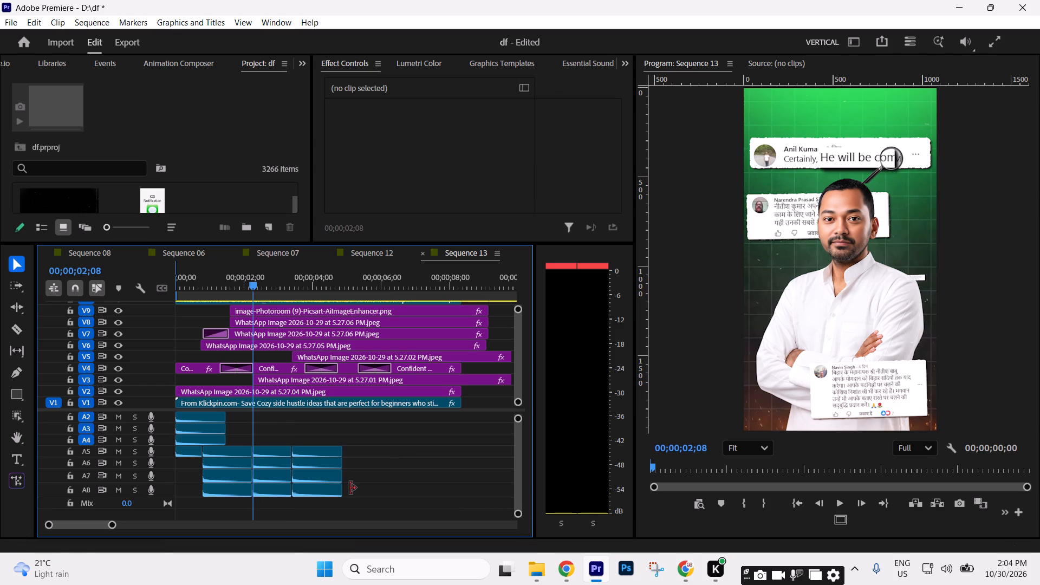
left_click_drag(135, 409, 142, 445)
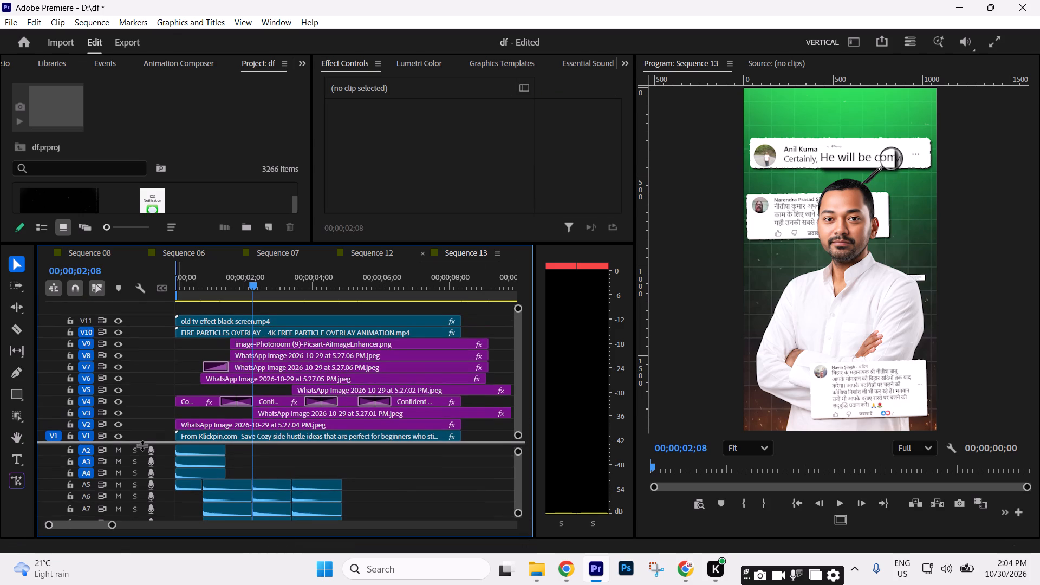
left_click_drag(142, 445, 142, 439)
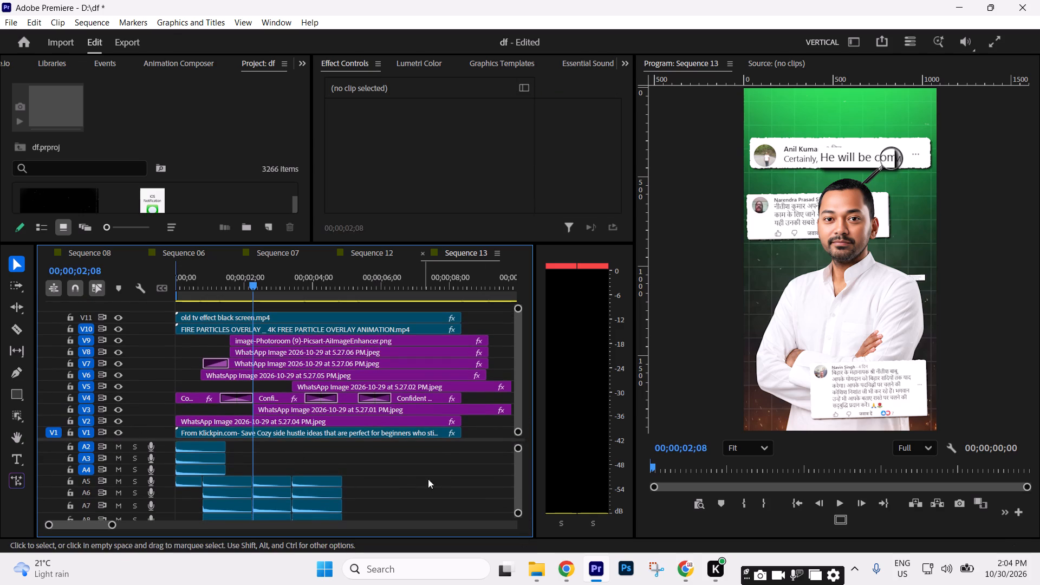
left_click(435, 474)
key("minus")
left_click_drag(383, 387, 332, 386)
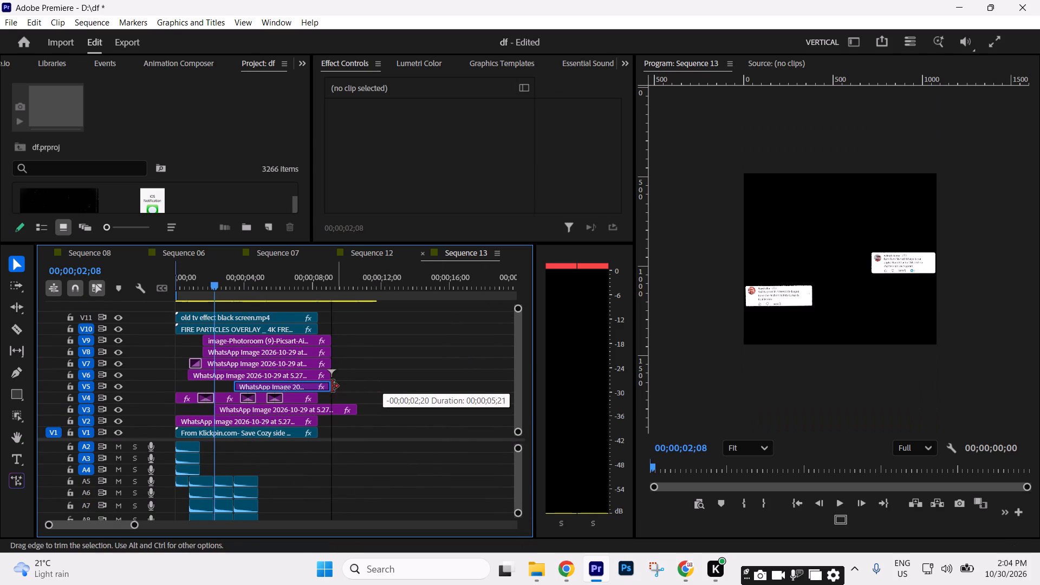
left_click_drag(332, 386, 324, 386)
left_click_drag(373, 471, 359, 426)
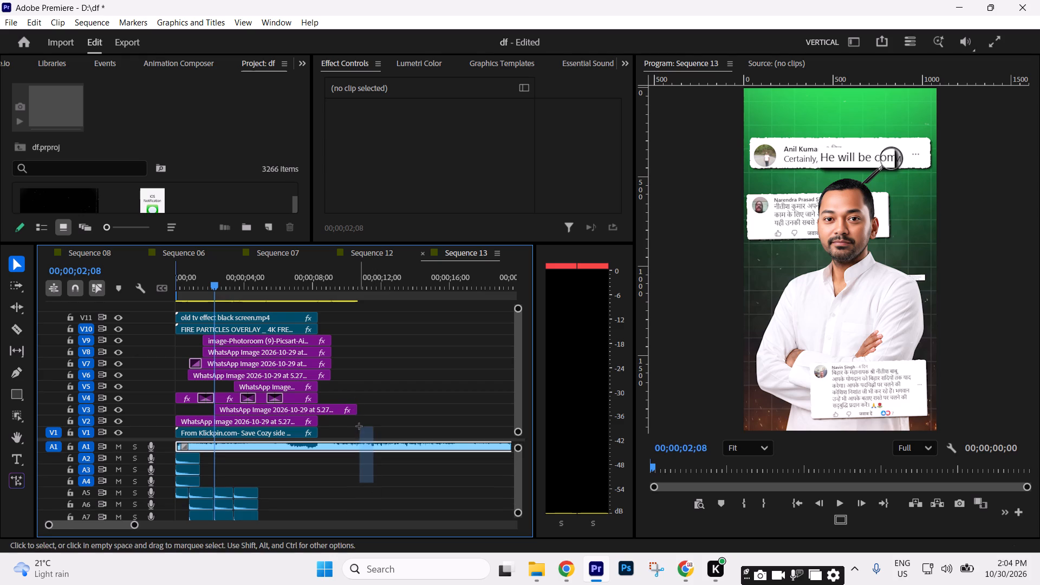
left_click_drag(359, 426, 359, 422)
left_click_drag(363, 413, 326, 413)
Trim the ends of the V6 to V9 clips together back to the end of the V1 clip.
left_click_drag(348, 387, 344, 367)
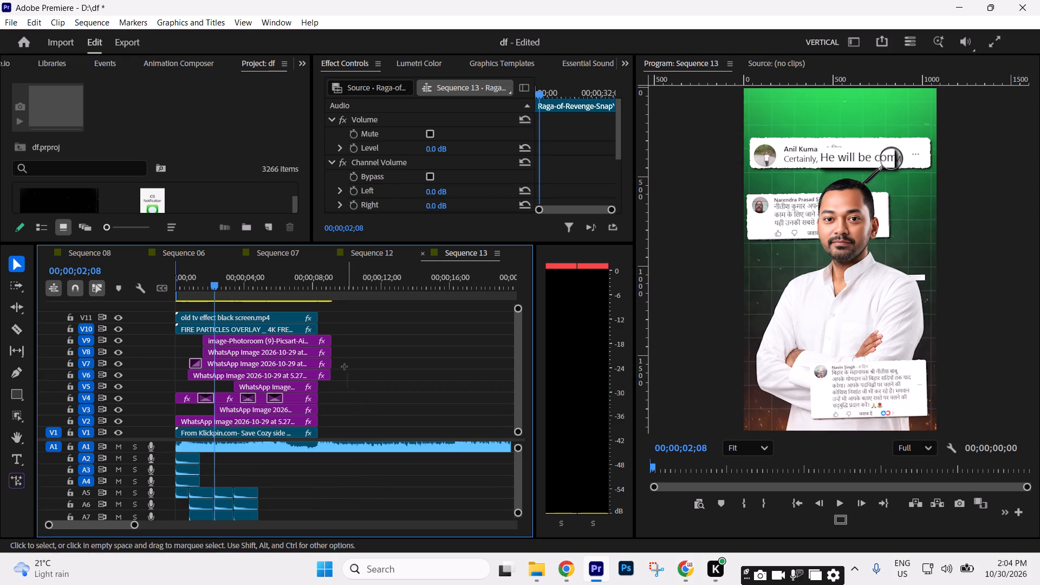
left_click_drag(344, 367, 329, 333)
left_click_drag(342, 352, 323, 353)
left_click(380, 368)
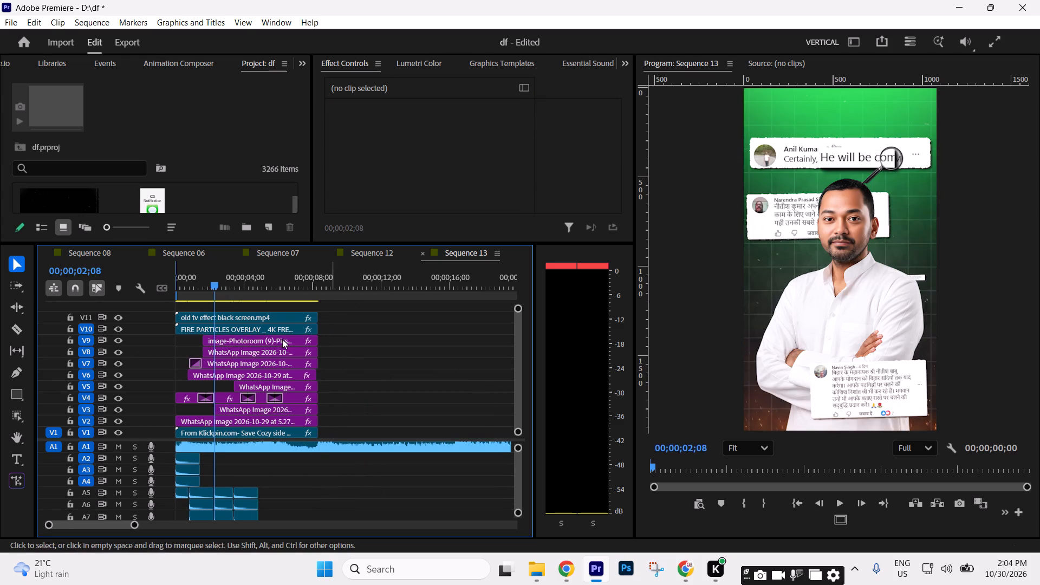
Play the opening from the start to about 00;00;04 and replay the first seconds, checking the sounds against the comment cards.
left_click_drag(214, 279, 153, 297)
key("space")
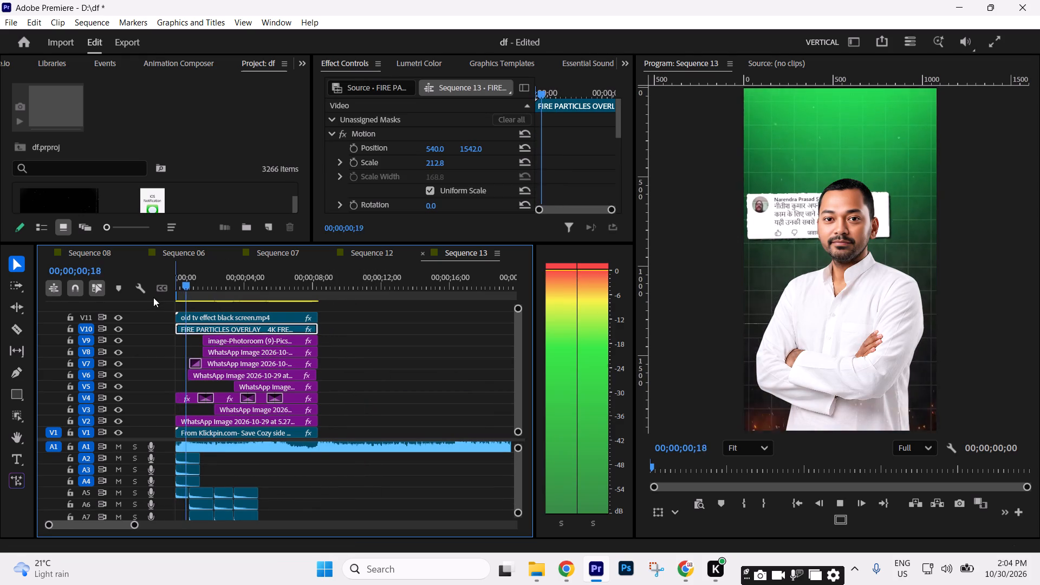
key("space")
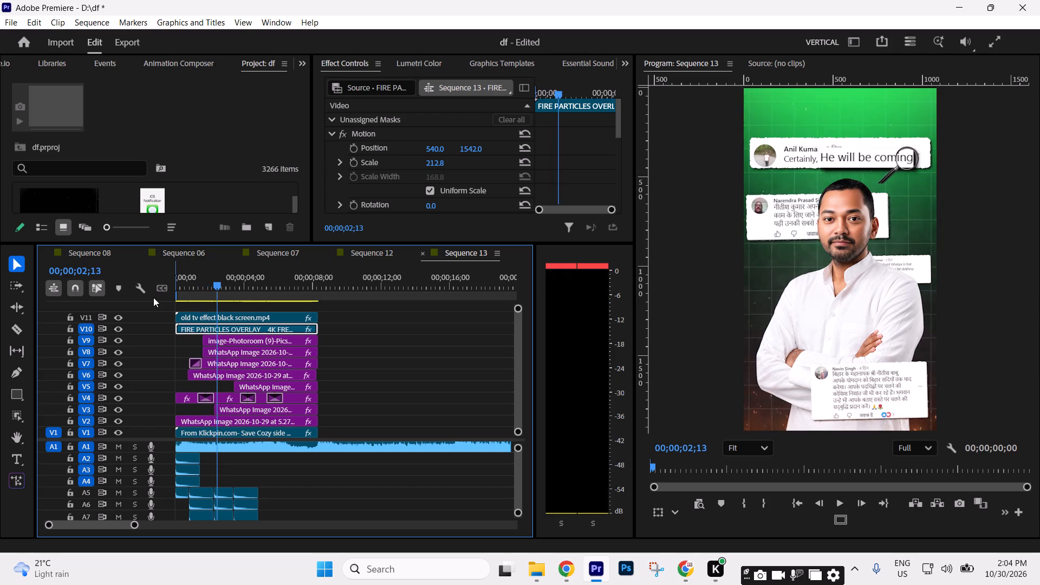
key("space")
key("space")
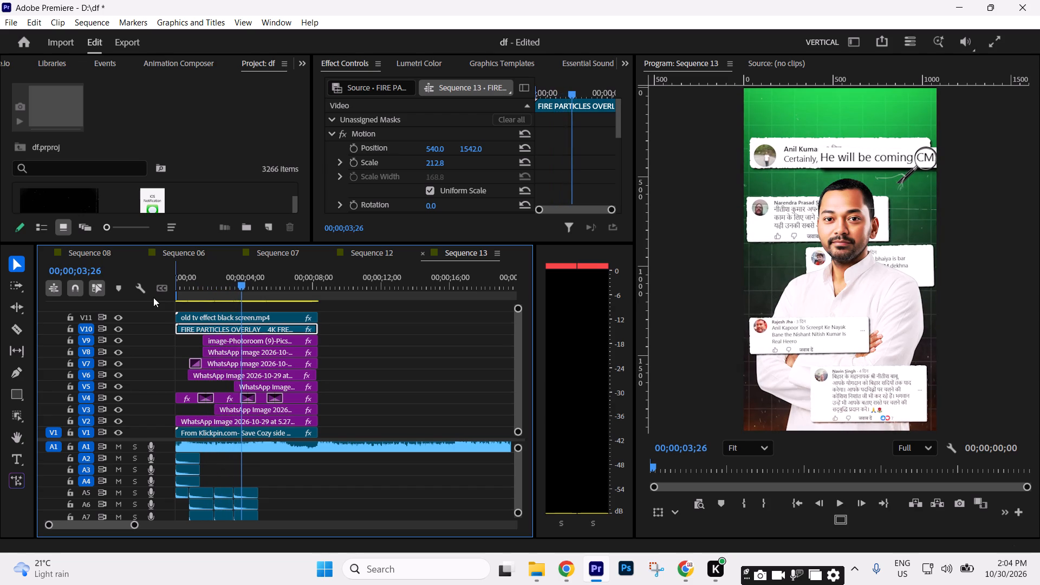
left_click_drag(239, 291, 205, 298)
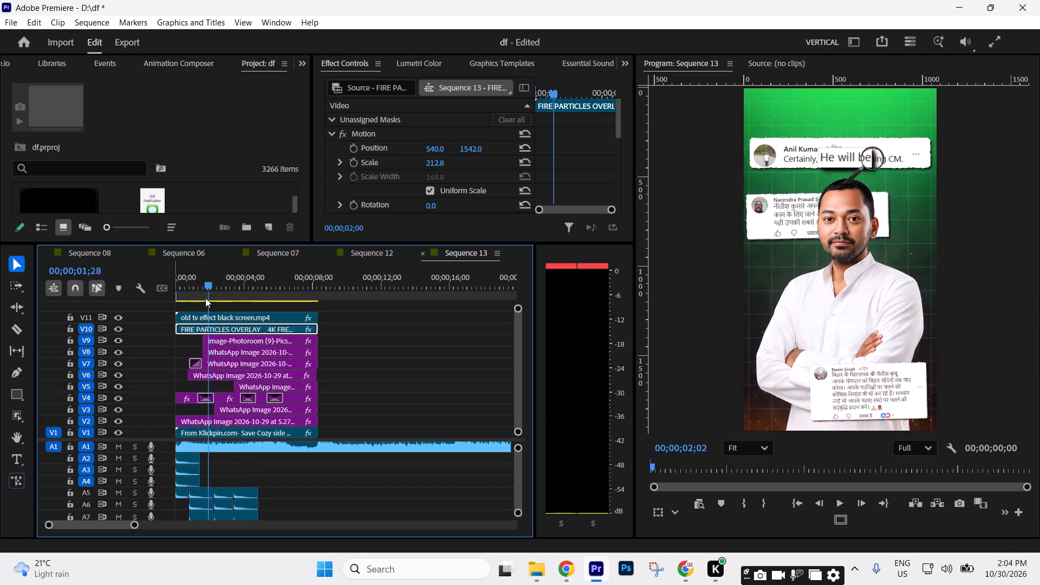
left_click_drag(205, 298, 191, 300)
key("equal")
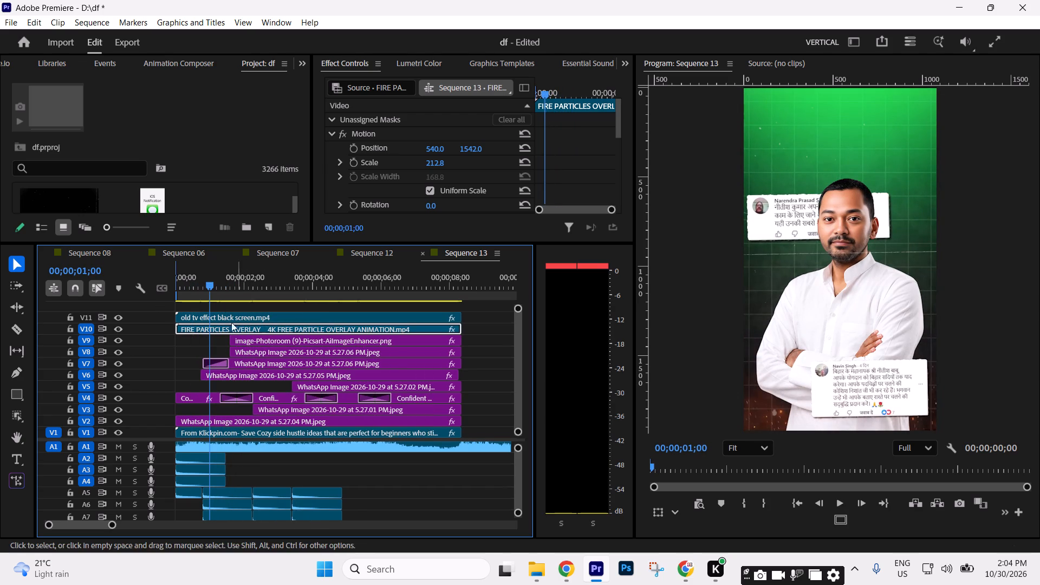
left_click_drag(213, 296, 195, 301)
key("space")
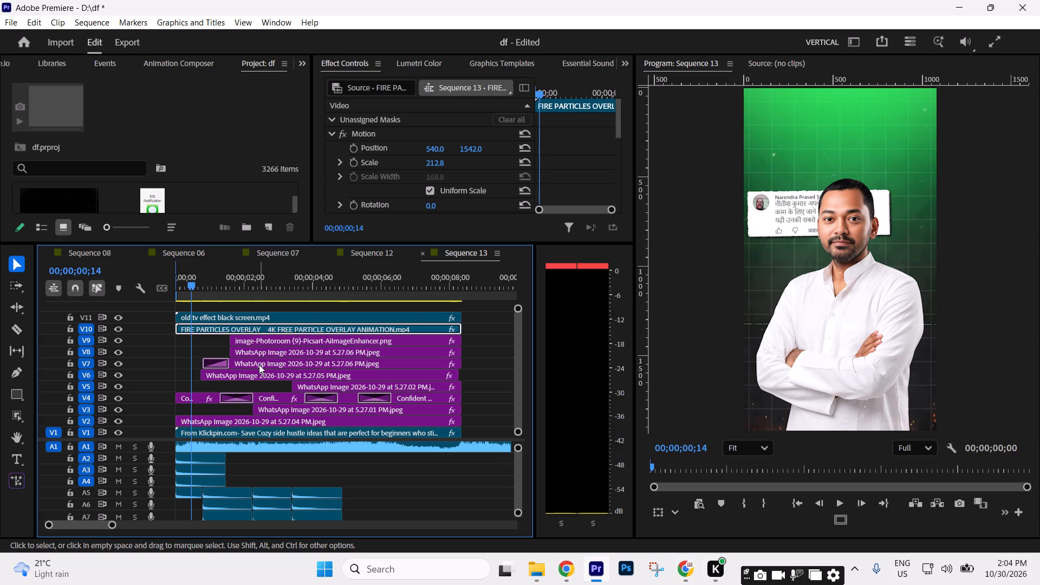
key("space")
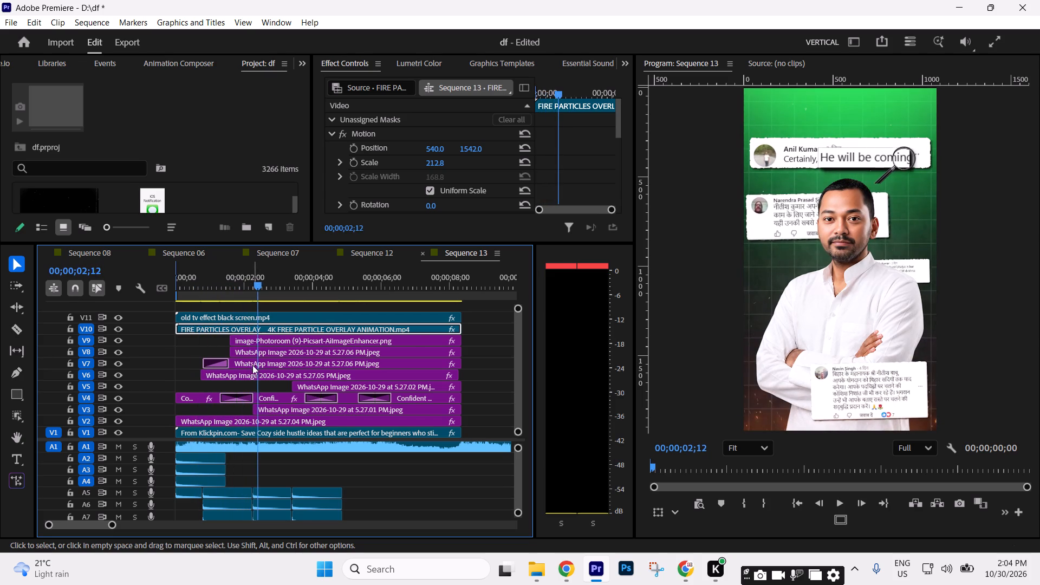
Move the four notification sounds starting at 00;00;02;08 on A5 to A8 about half a second earlier, to just before 00;00;02.
left_click_drag(271, 471, 274, 531)
left_click_drag(270, 482, 263, 482)
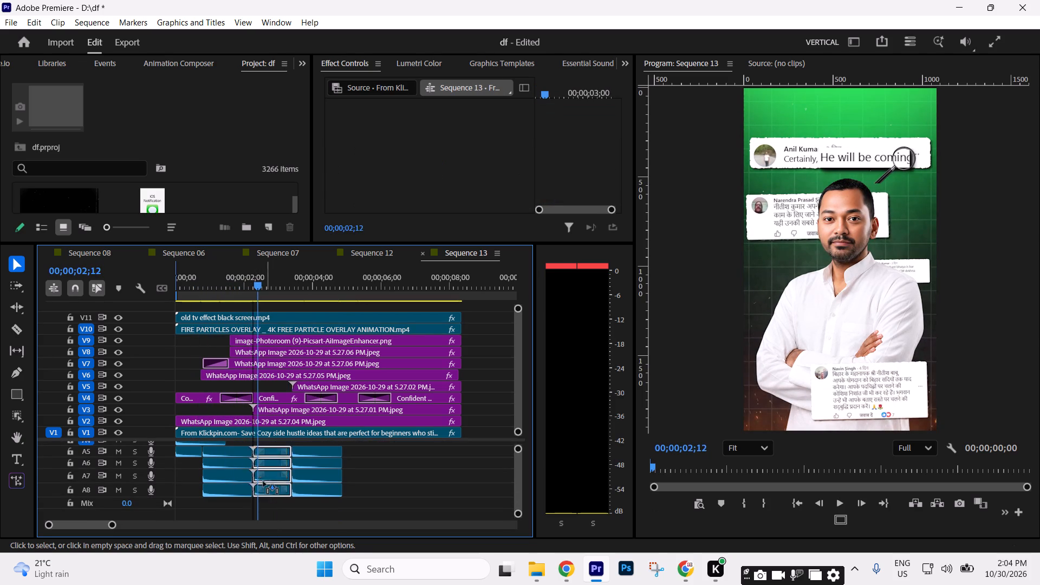
left_click_drag(263, 482, 259, 480)
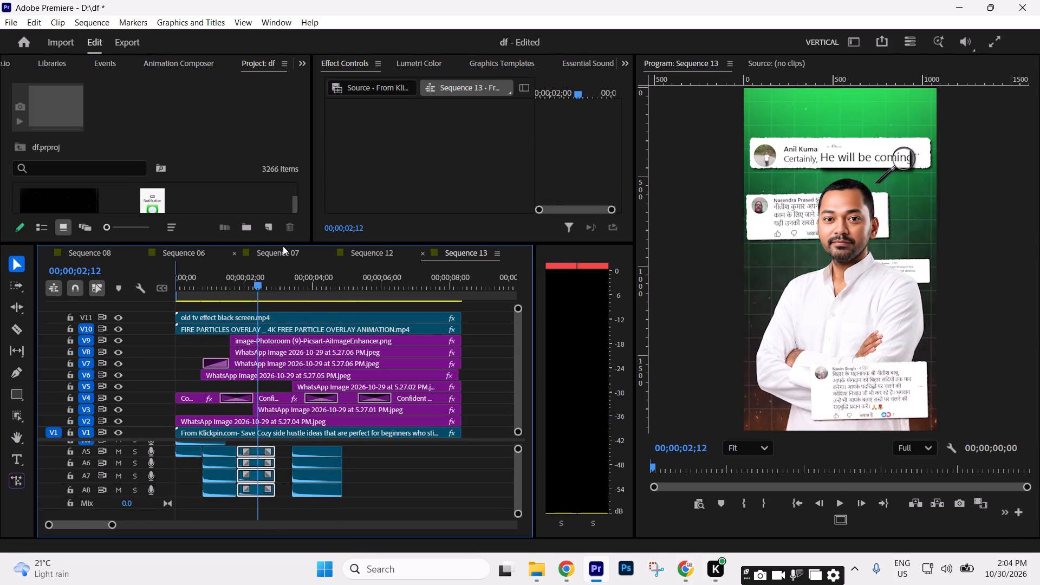
Enlarge the timeline area upward and adjust the audio track display until tracks A1 to A8 all show.
left_click_drag(282, 244, 280, 188)
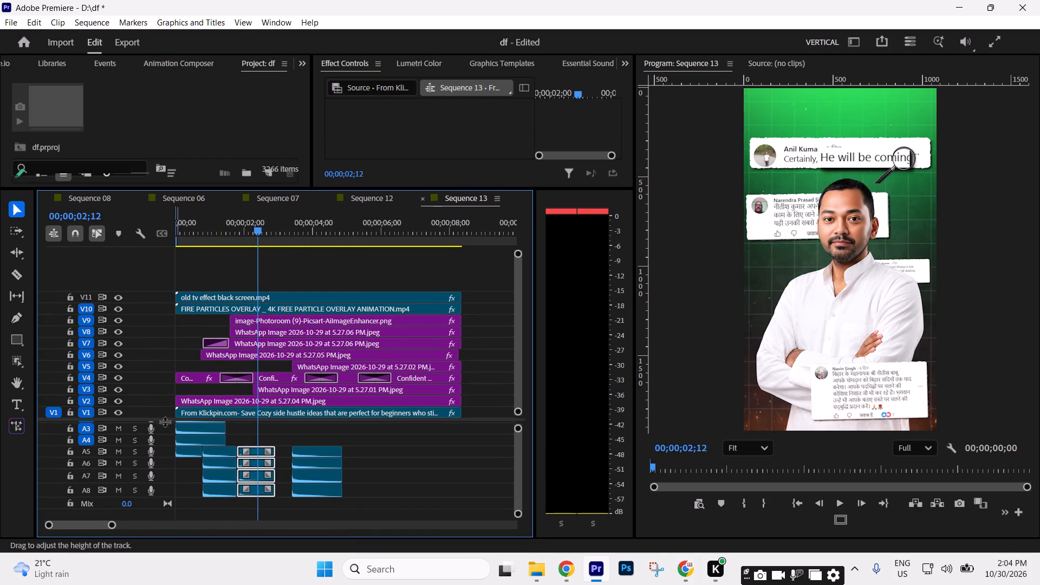
left_click_drag(165, 421, 170, 444)
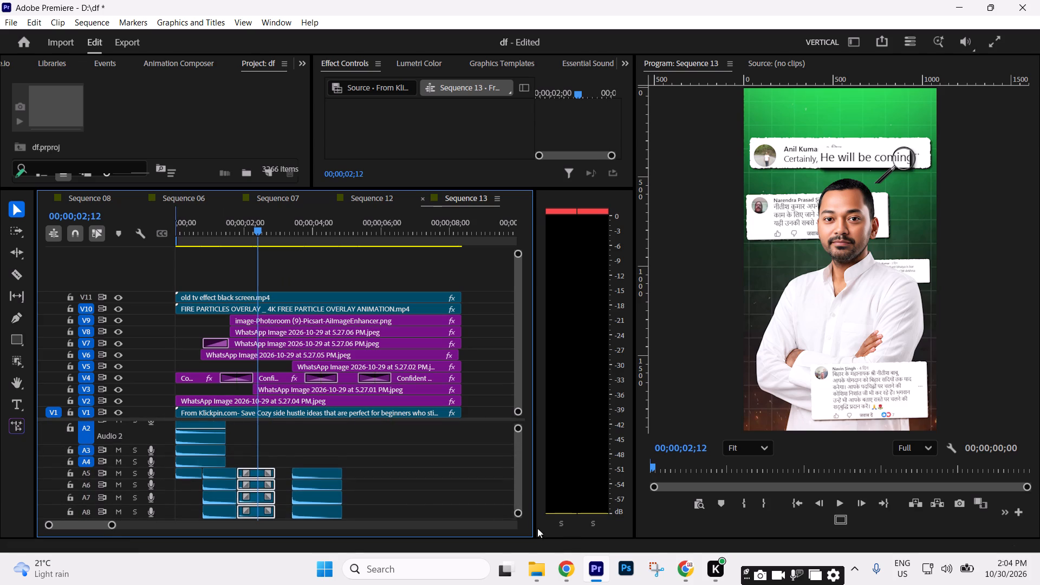
left_click_drag(518, 512, 513, 549)
left_click_drag(516, 427, 524, 386)
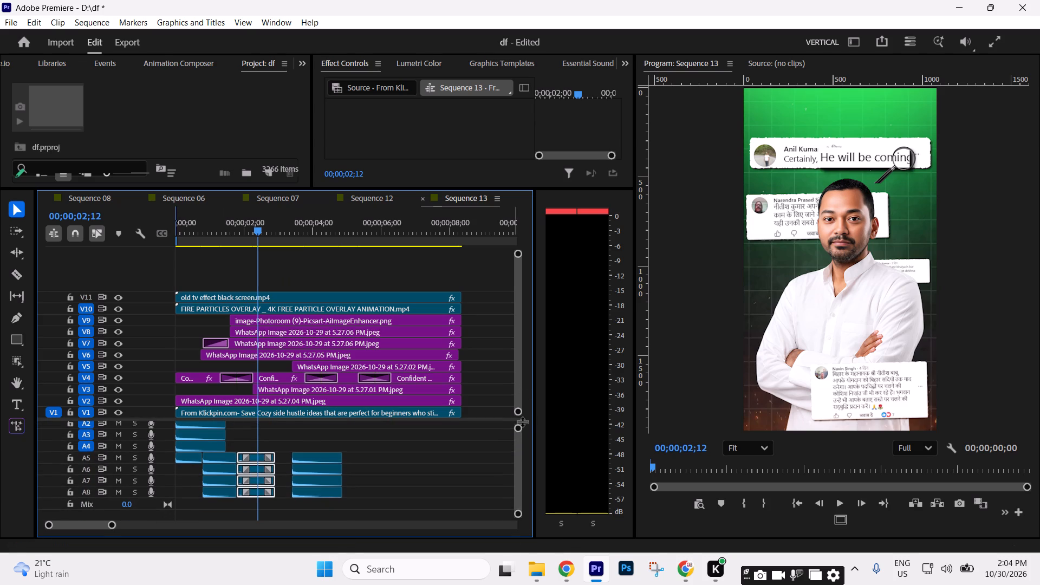
left_click_drag(518, 454, 515, 427)
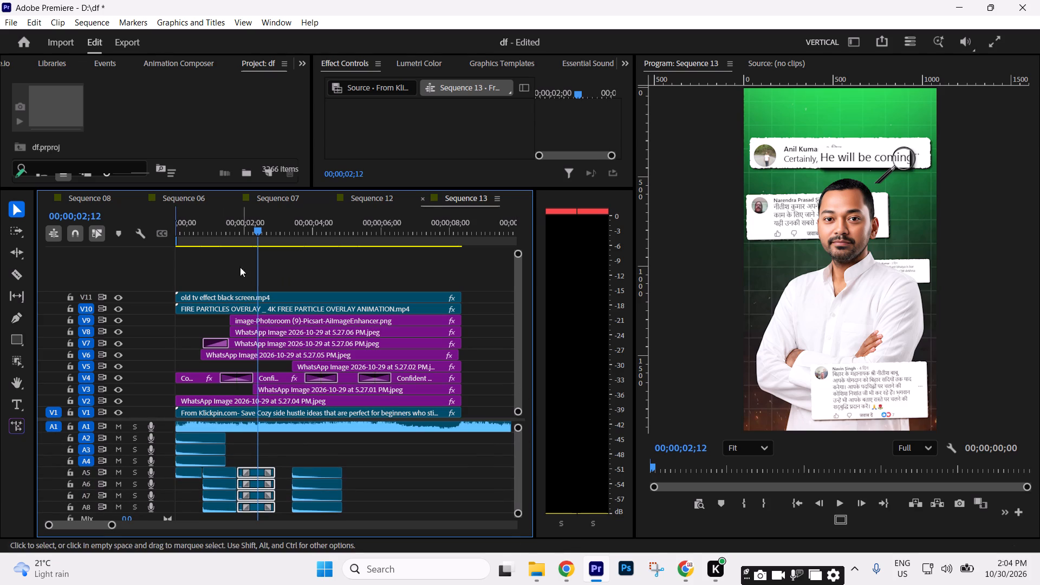
Scrub between about 00;00;00;26 and 00;00;01;25 to check when the comment cards and magnifier appear against the sounds.
left_click_drag(214, 232, 207, 251)
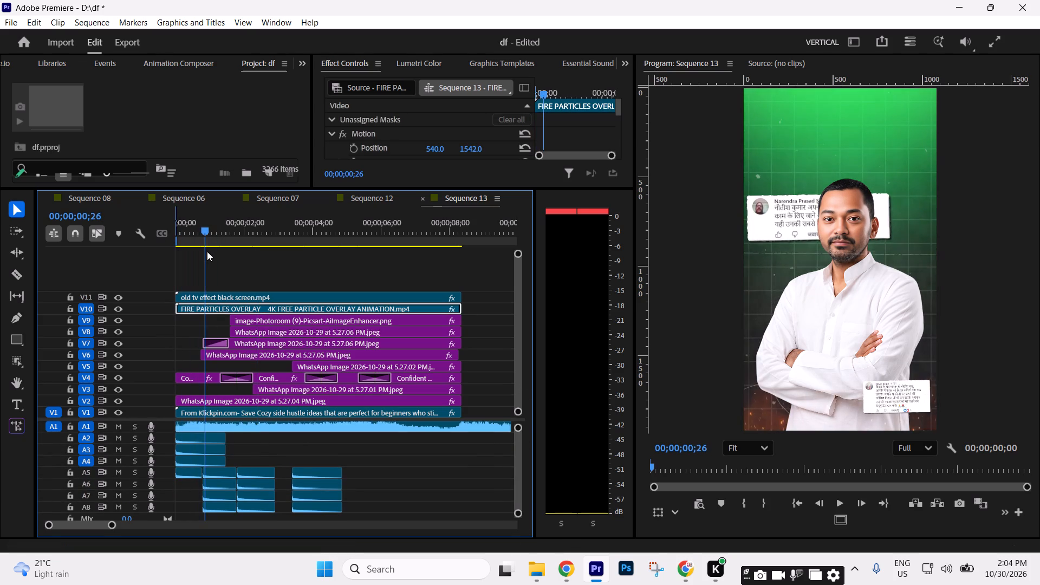
left_click_drag(207, 251, 222, 256)
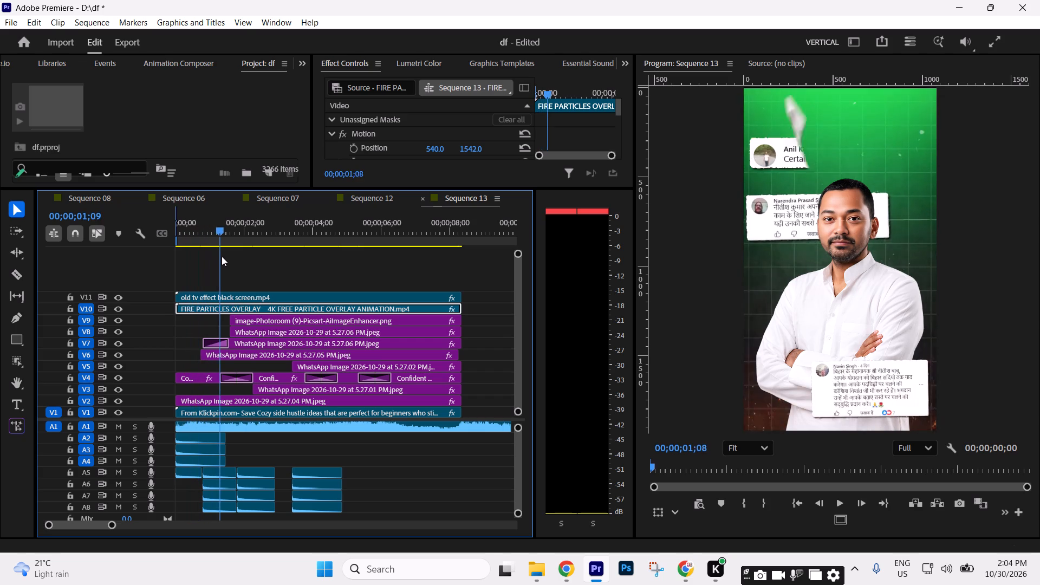
left_click_drag(222, 256, 216, 256)
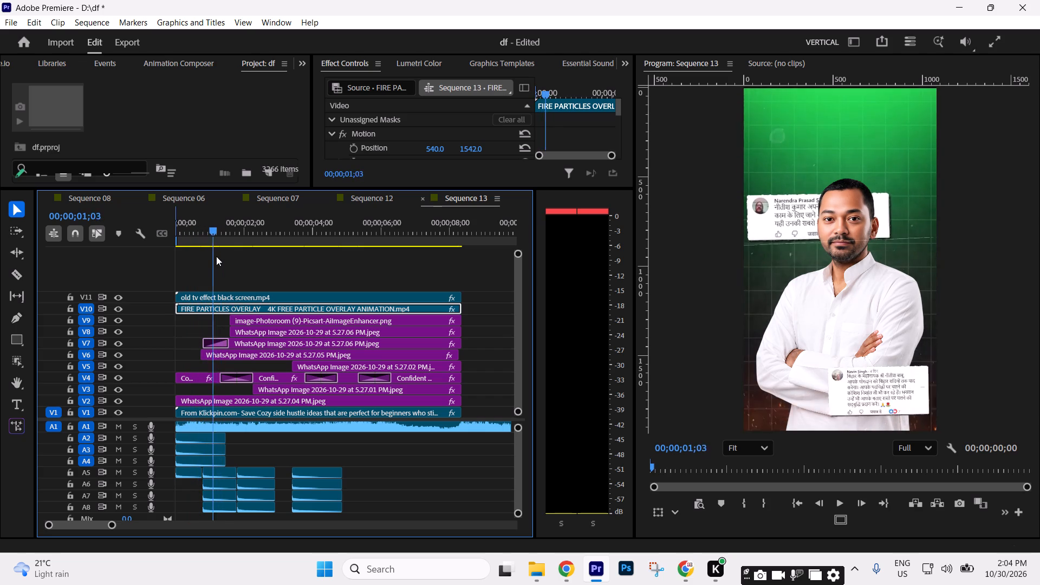
left_click_drag(216, 256, 240, 263)
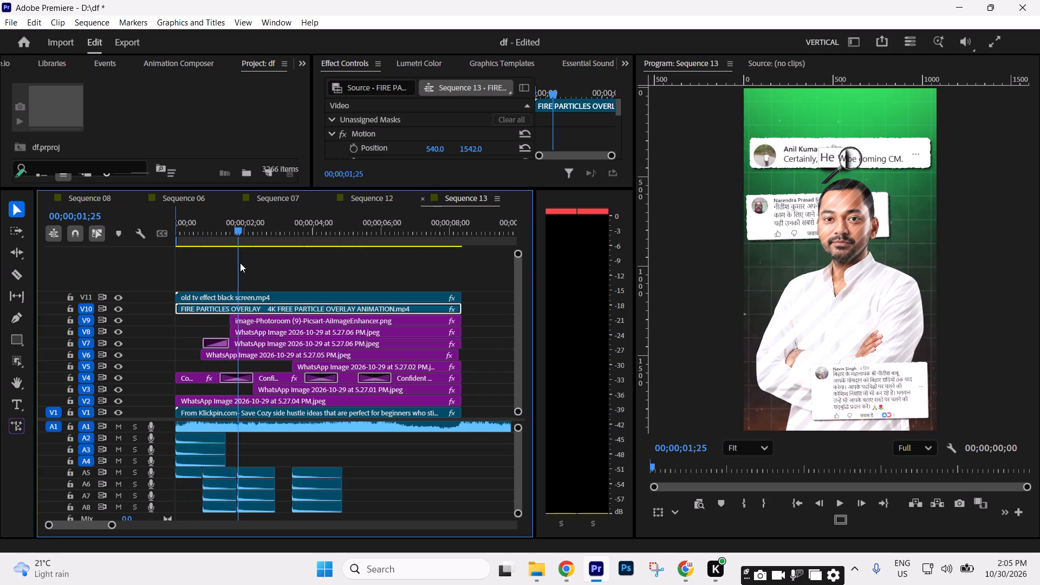
left_click_drag(240, 263, 230, 261)
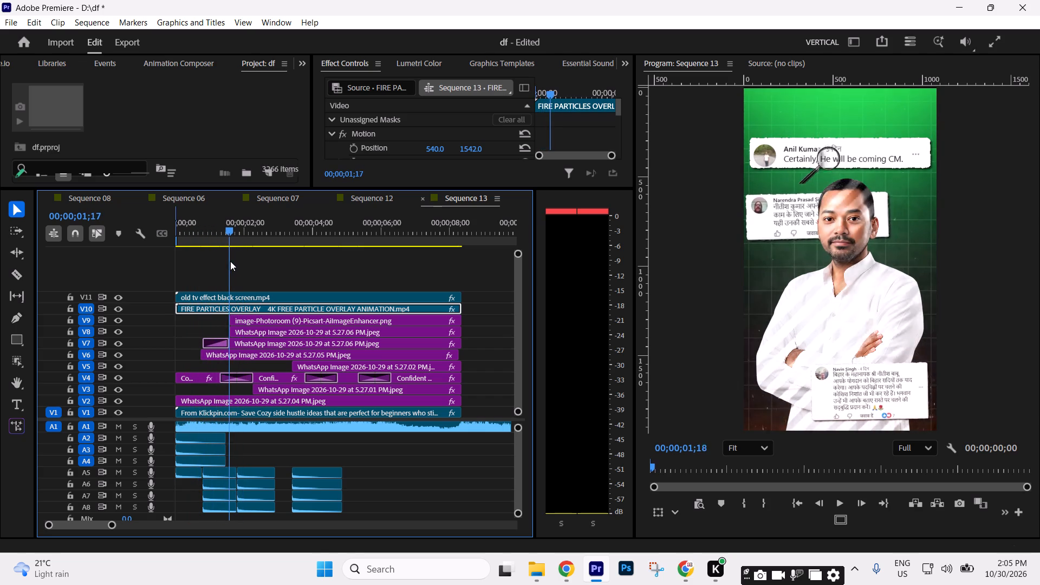
left_click_drag(230, 261, 233, 262)
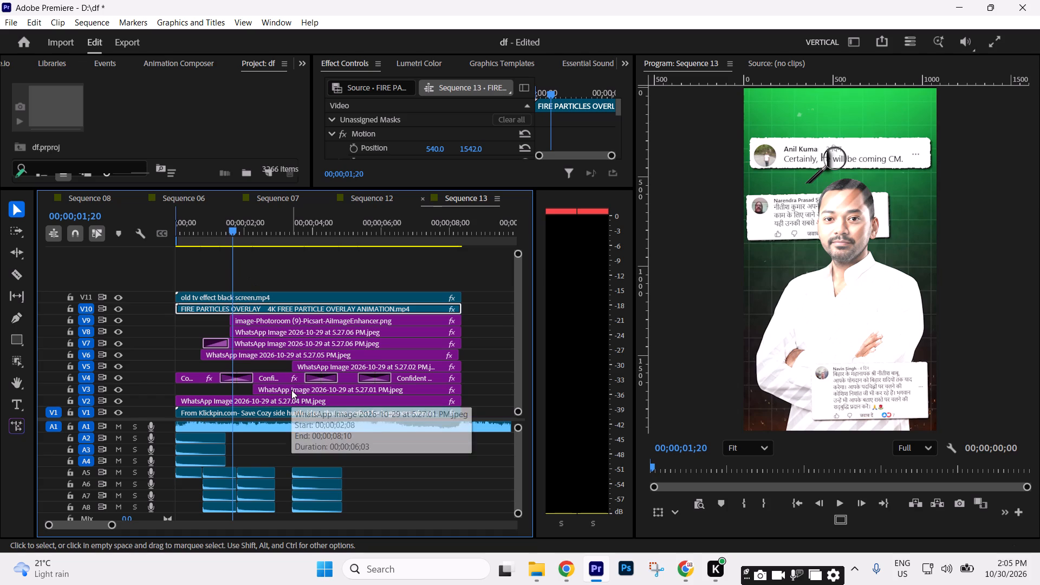
Move the 5.27.01 comment image on V3 about half a second earlier, to start with the sounds just before 00;00;02.
left_click_drag(291, 390, 279, 394)
Move the last group of four notification sounds on A5 to A8 earlier, to start at about 00;00;02;26, directly after the preceding group.
left_click_drag(234, 243, 251, 248)
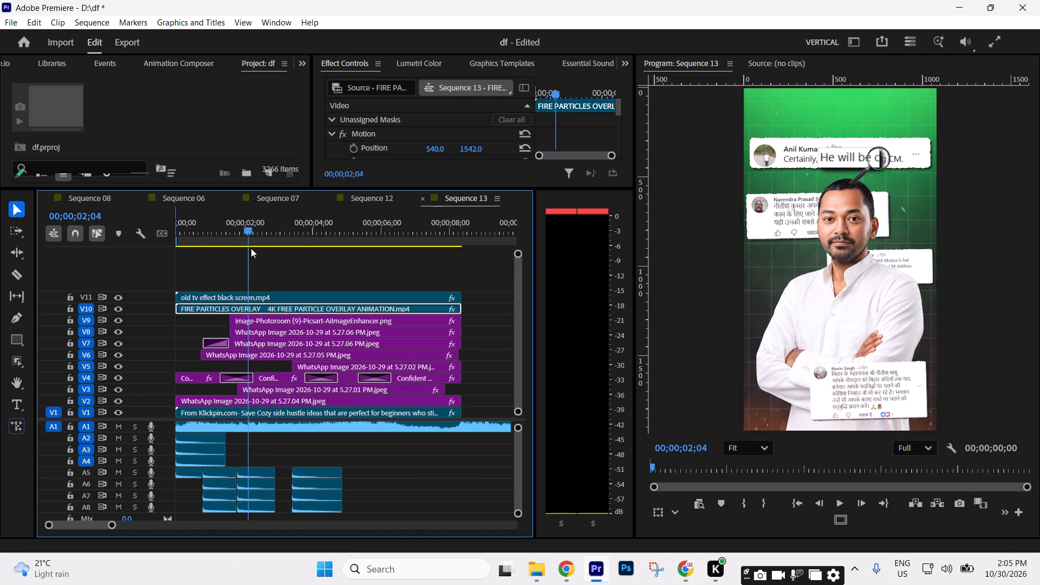
left_click_drag(251, 248, 274, 258)
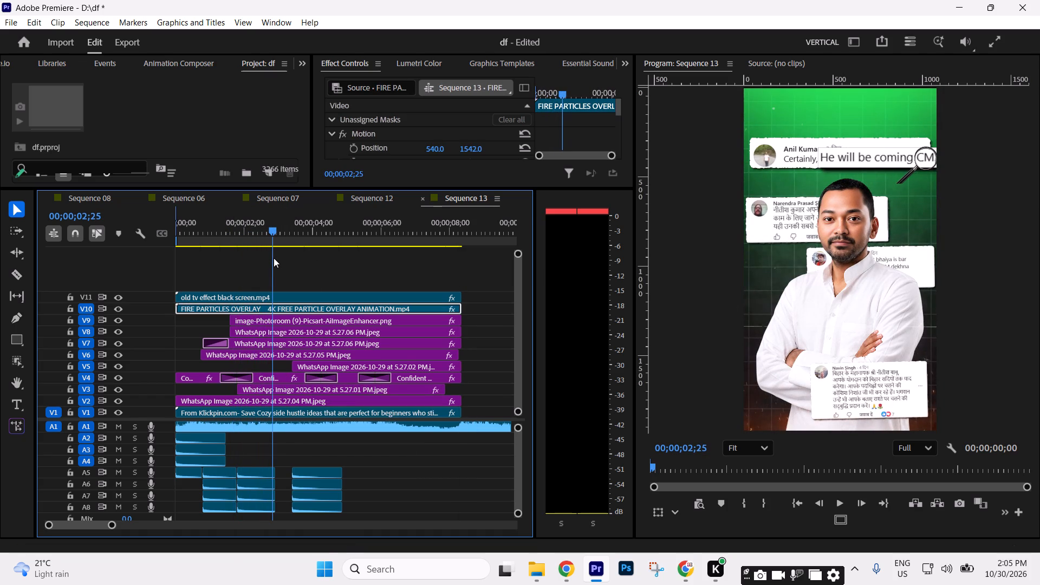
left_click_drag(274, 258, 275, 258)
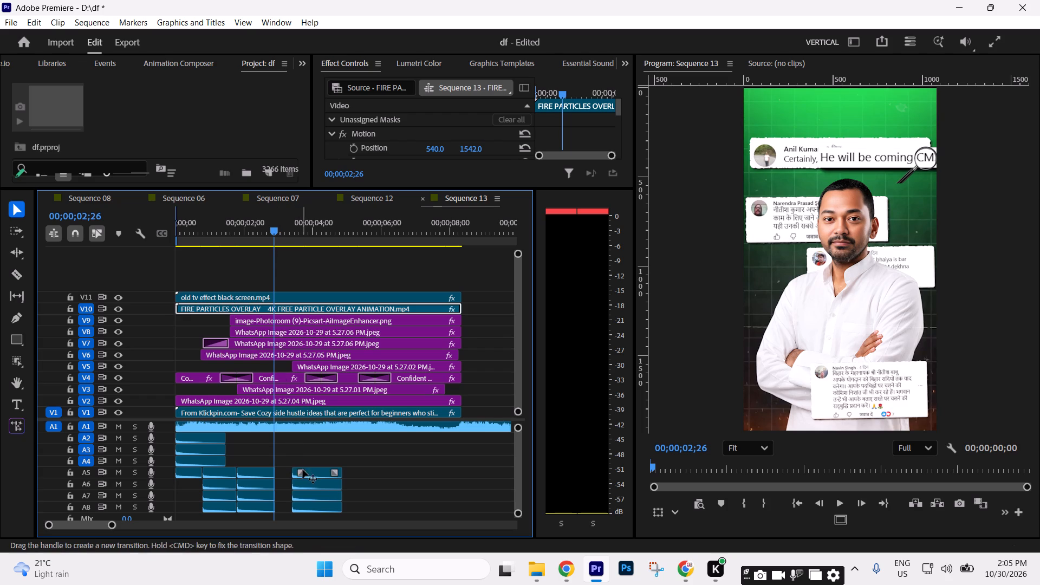
left_click_drag(313, 462, 322, 510)
left_click_drag(320, 506, 306, 505)
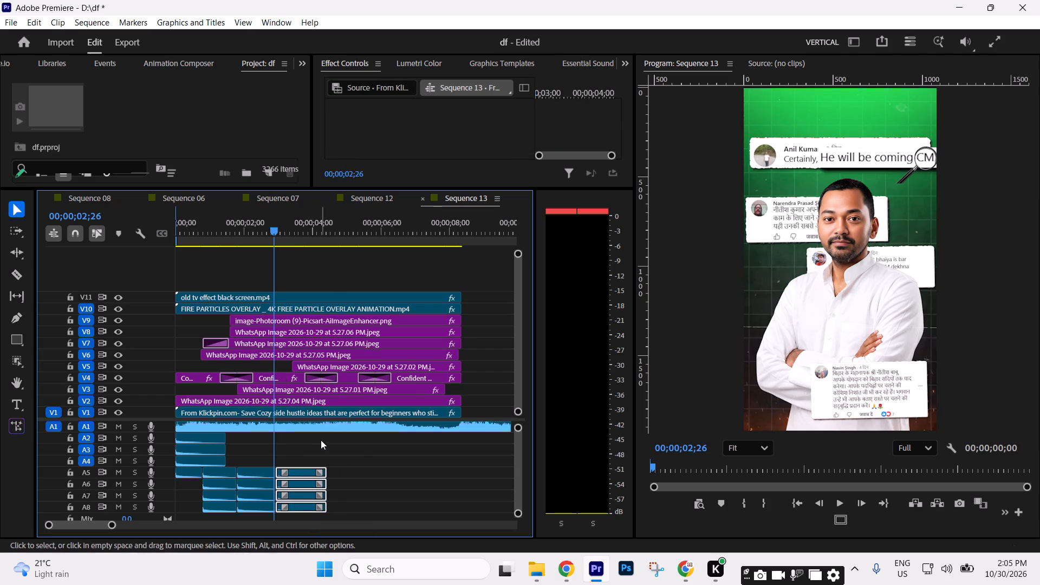
Move the 5.27.02 image on V5 earlier to 00;00;02;26 and extend the V5 and V3 images to the other image layers' end.
left_click_drag(326, 366, 308, 362)
left_click_drag(444, 366, 460, 365)
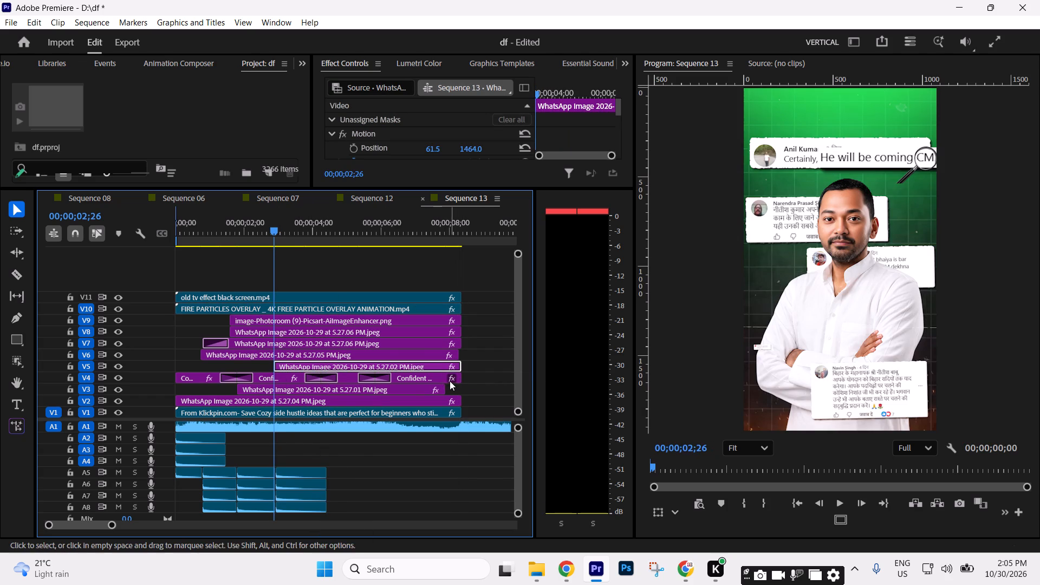
left_click_drag(450, 388, 465, 392)
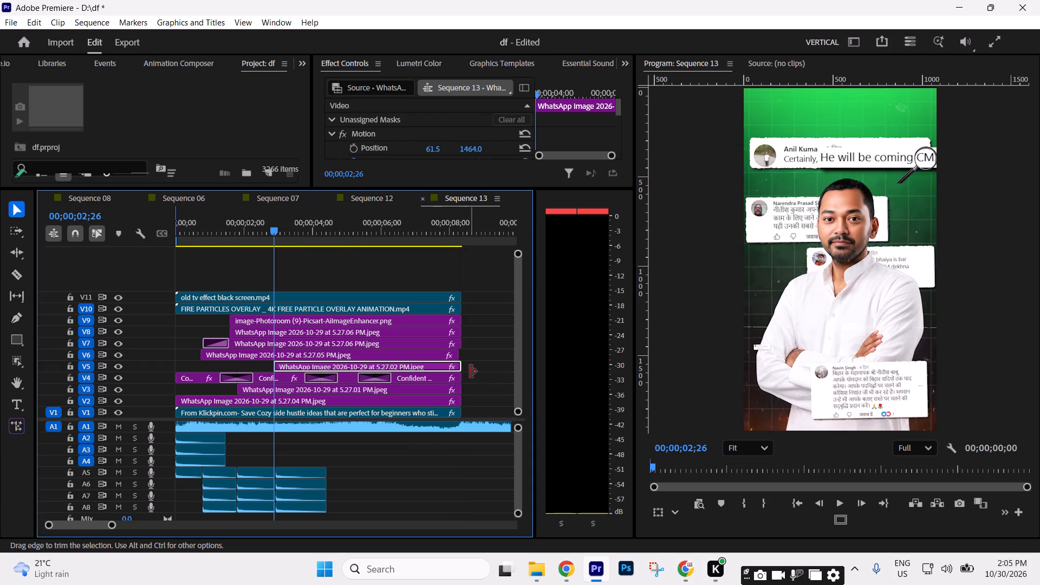
Play from 00;00;02;26 to about 00;00;03;19 to check the last comment card against its sounds.
left_click_drag(465, 356, 470, 355)
left_click(477, 342)
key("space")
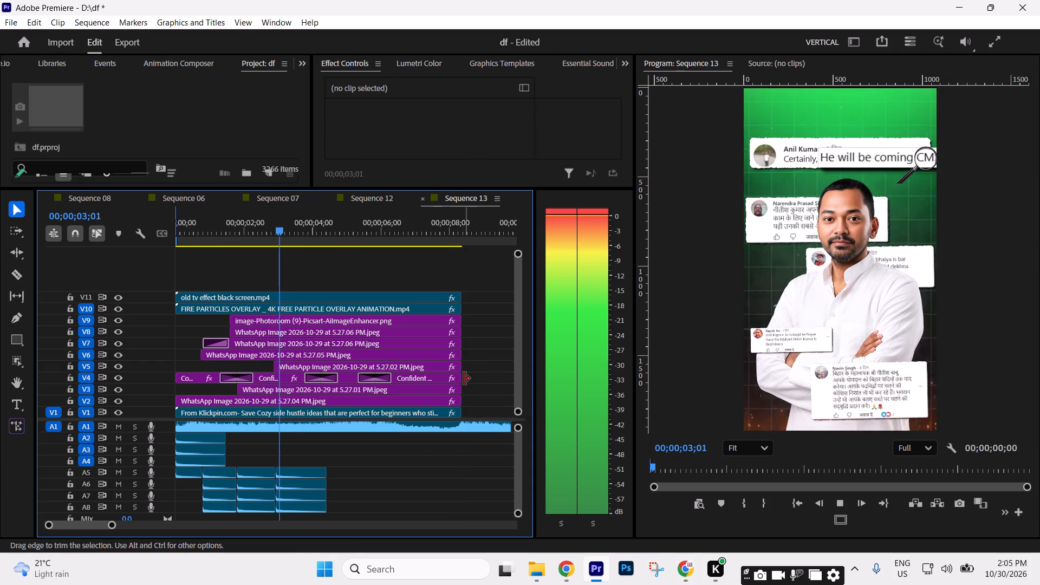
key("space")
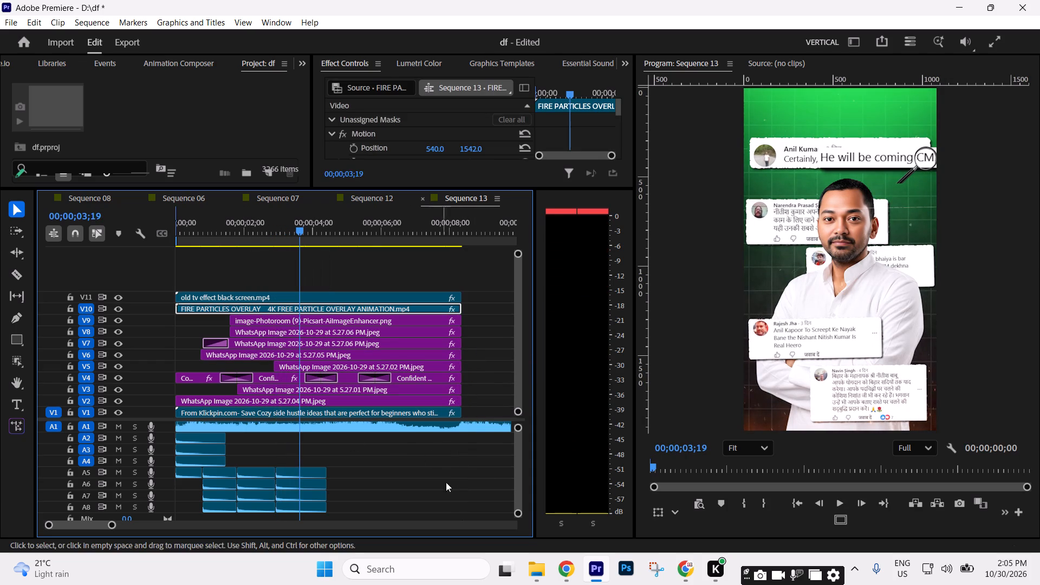
Park the playhead at 00;00;01;10 and select the magnifier animation's image clips on V7, V8 and V9.
left_click_drag(519, 516, 519, 531)
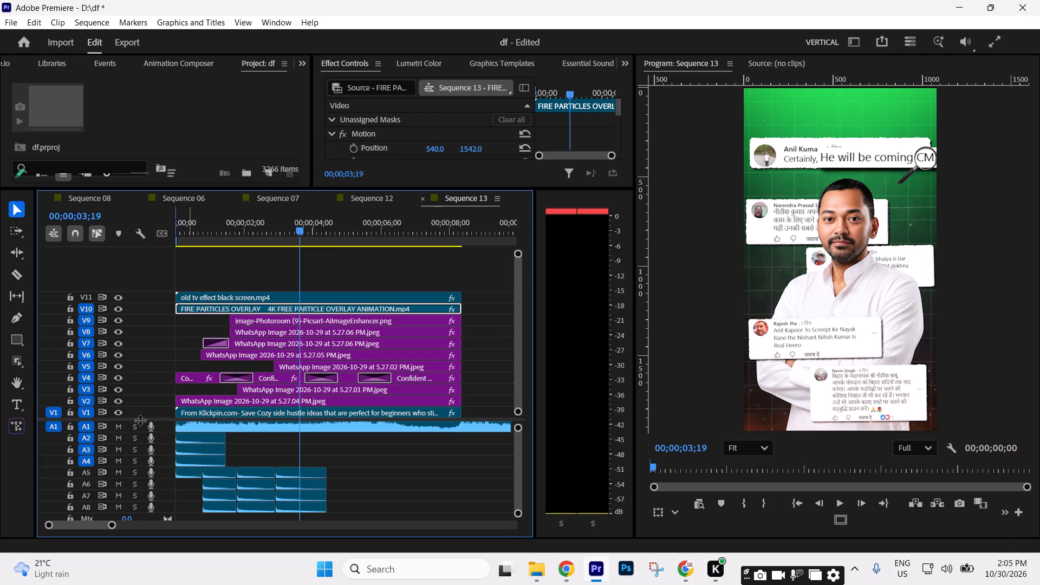
left_click_drag(139, 420, 142, 390)
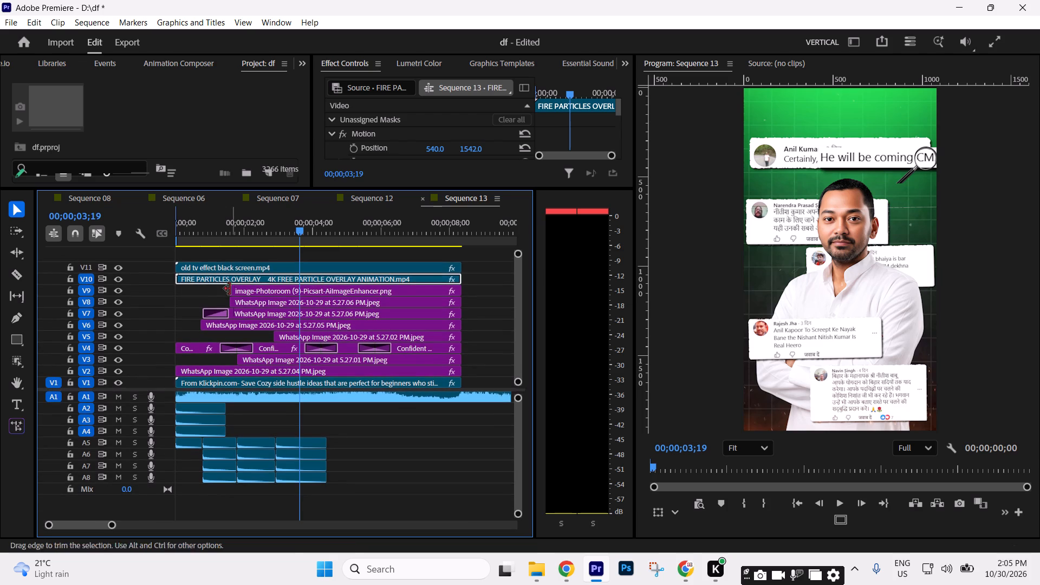
left_click_drag(211, 236, 223, 238)
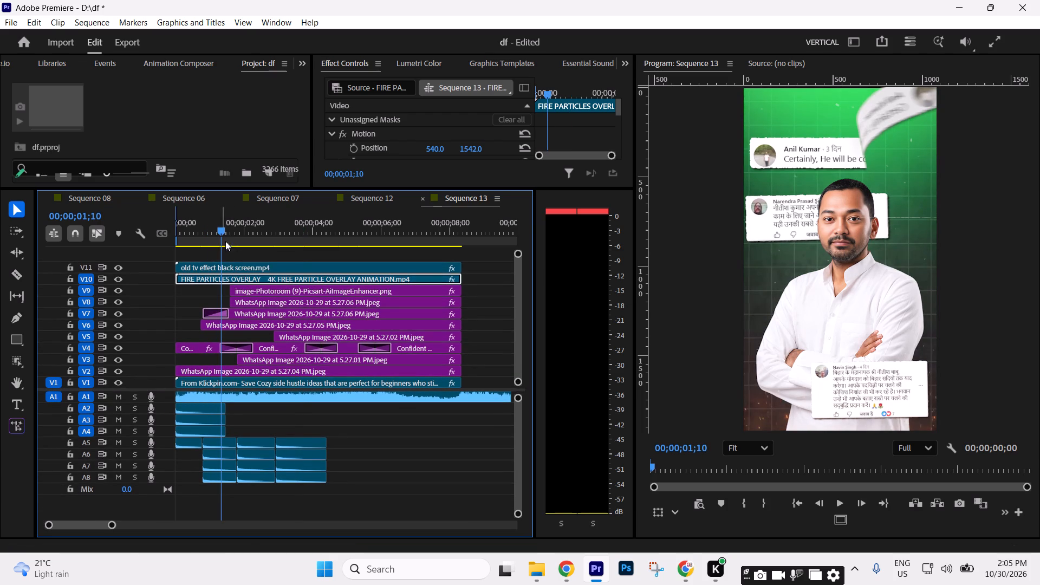
left_click_drag(479, 289, 258, 313)
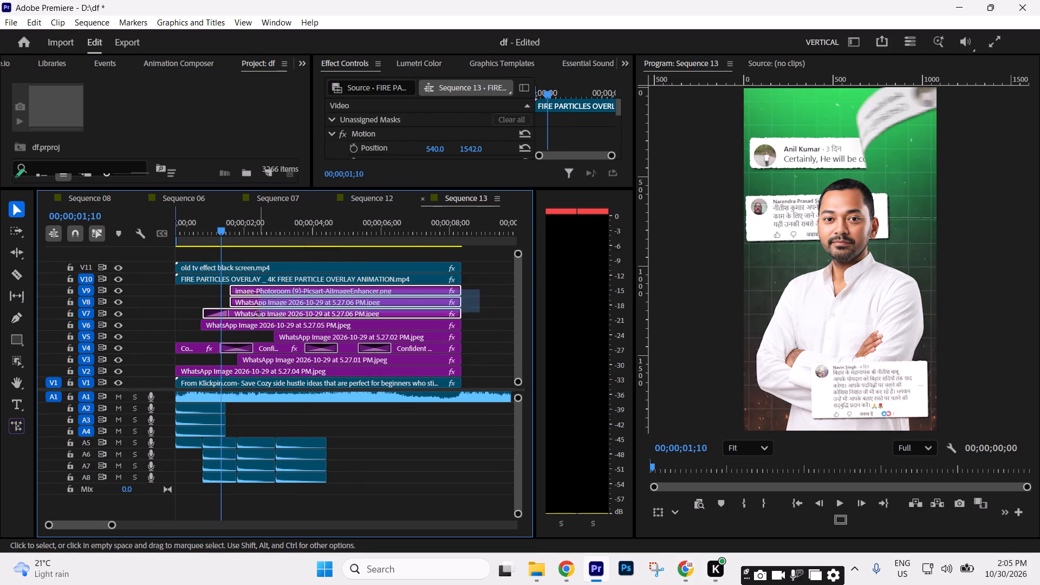
Move the V7, V8 and V9 clips together about 0.8 seconds earlier, so the V7 clip begins at the sequence start.
left_click_drag(258, 313, 258, 313)
left_click_drag(255, 314, 247, 311)
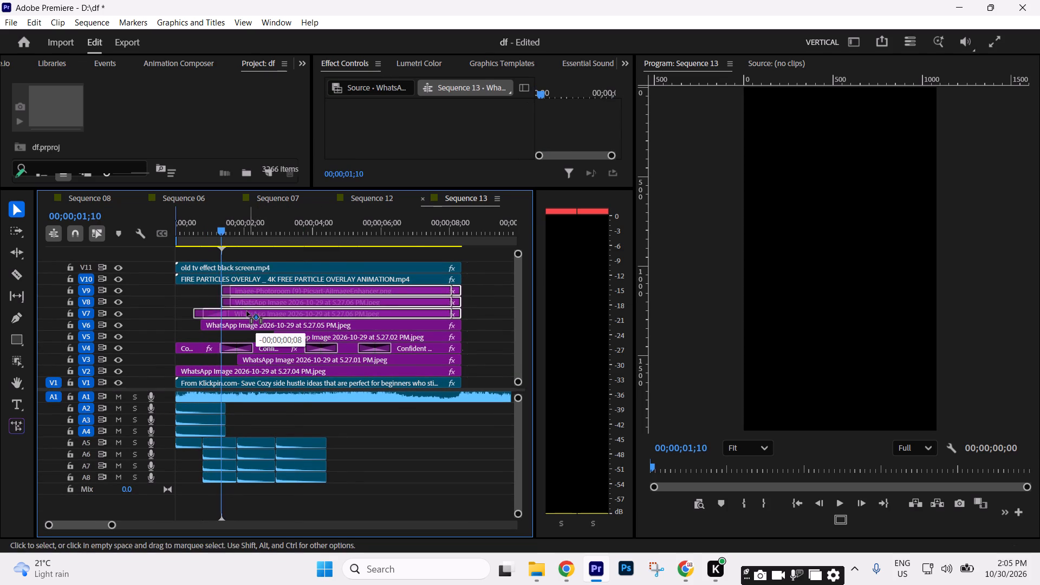
left_click_drag(247, 311, 219, 308)
left_click_drag(220, 227, 141, 251)
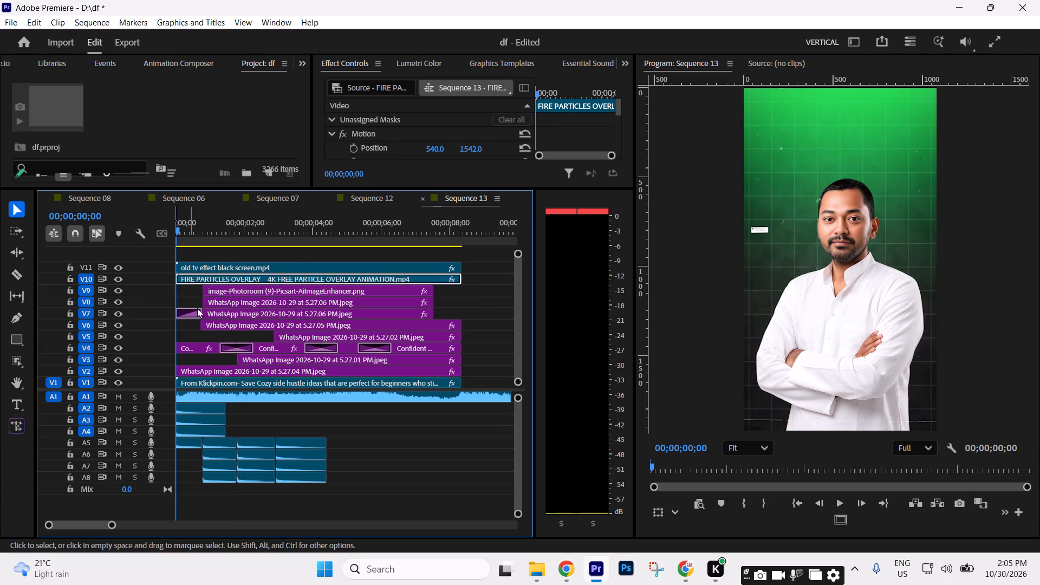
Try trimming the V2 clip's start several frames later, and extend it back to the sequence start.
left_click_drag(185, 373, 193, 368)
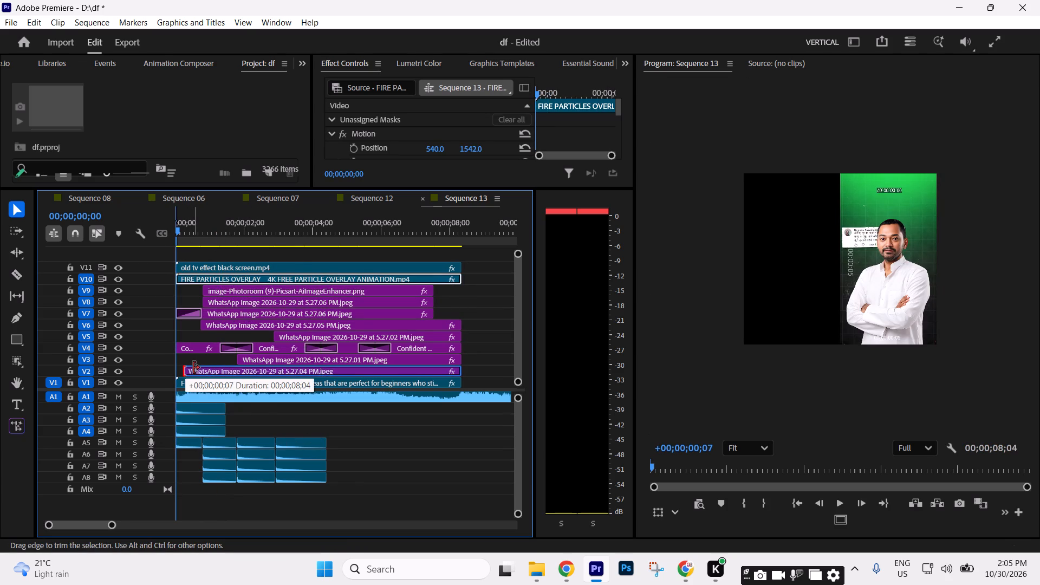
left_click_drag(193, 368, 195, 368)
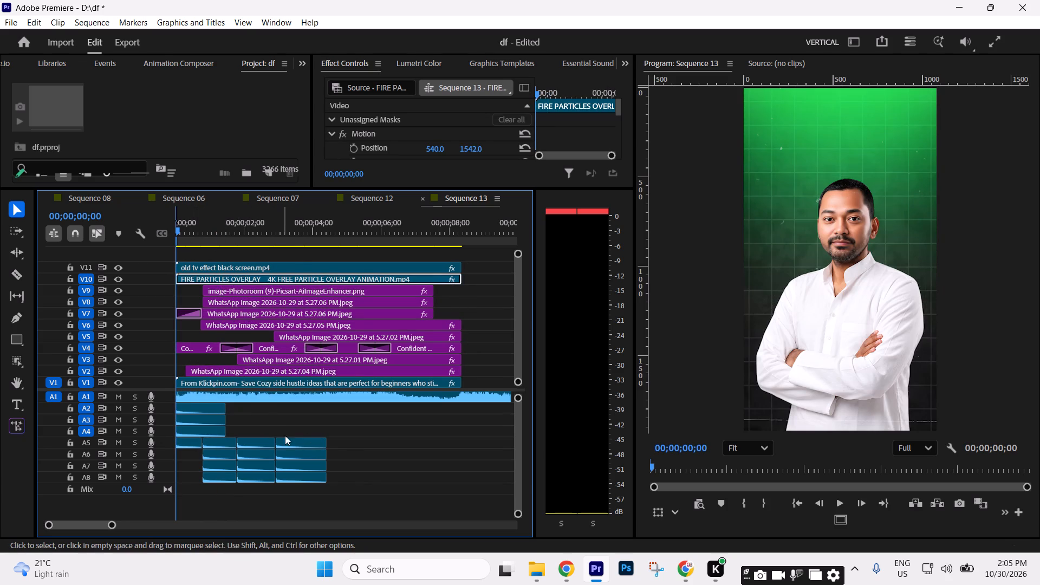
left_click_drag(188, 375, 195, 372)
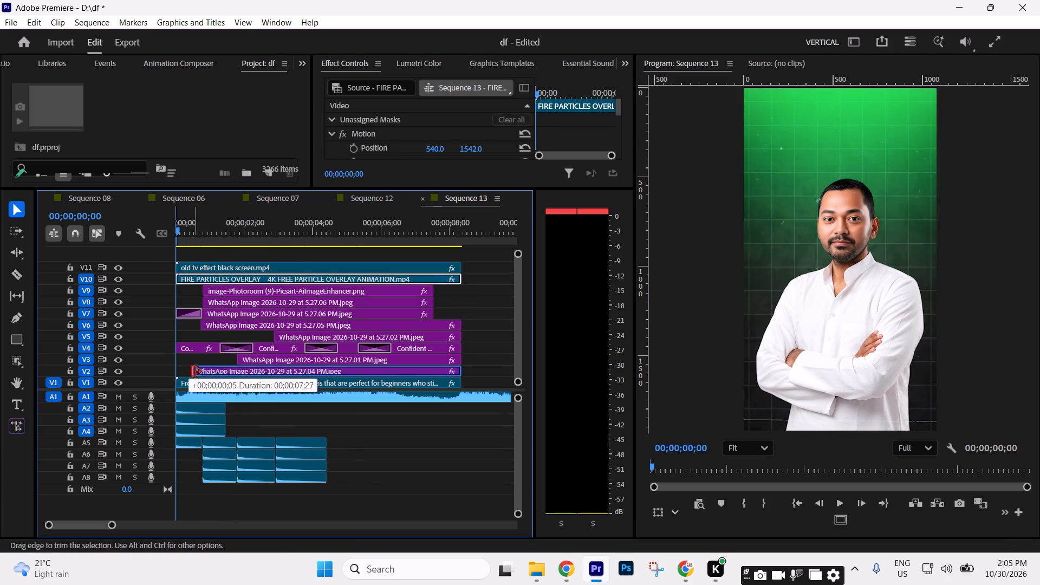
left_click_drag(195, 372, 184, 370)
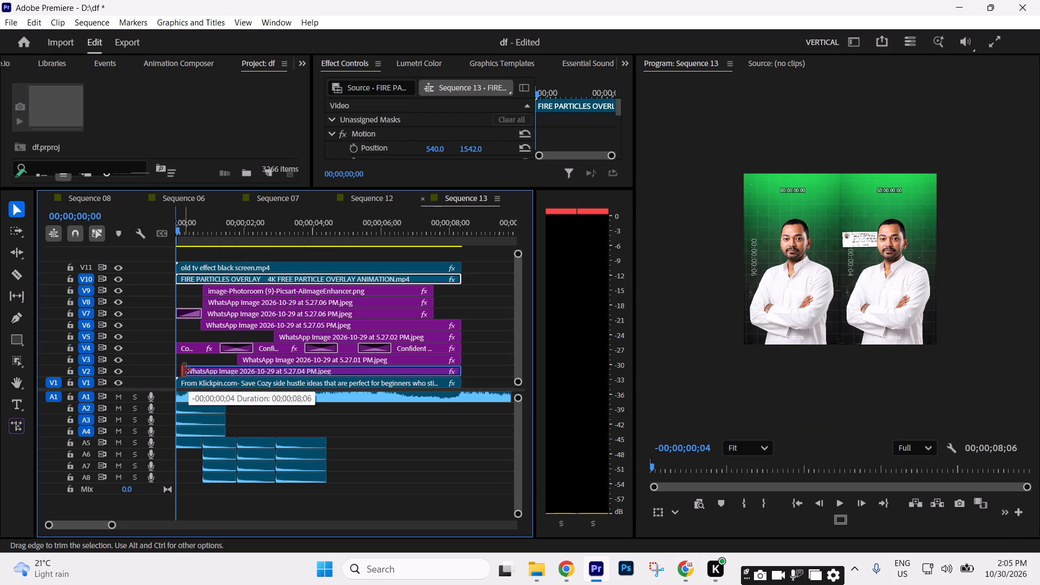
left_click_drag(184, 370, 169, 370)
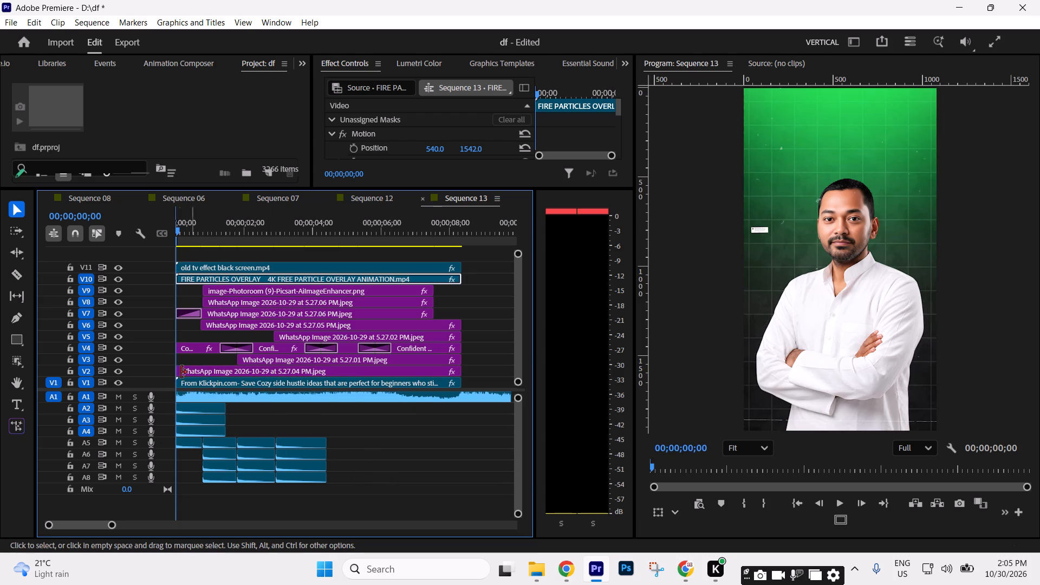
Play the opening from the start to about 00;00;03;19 and replay the first frames, checking the cards against the sounds.
key("space")
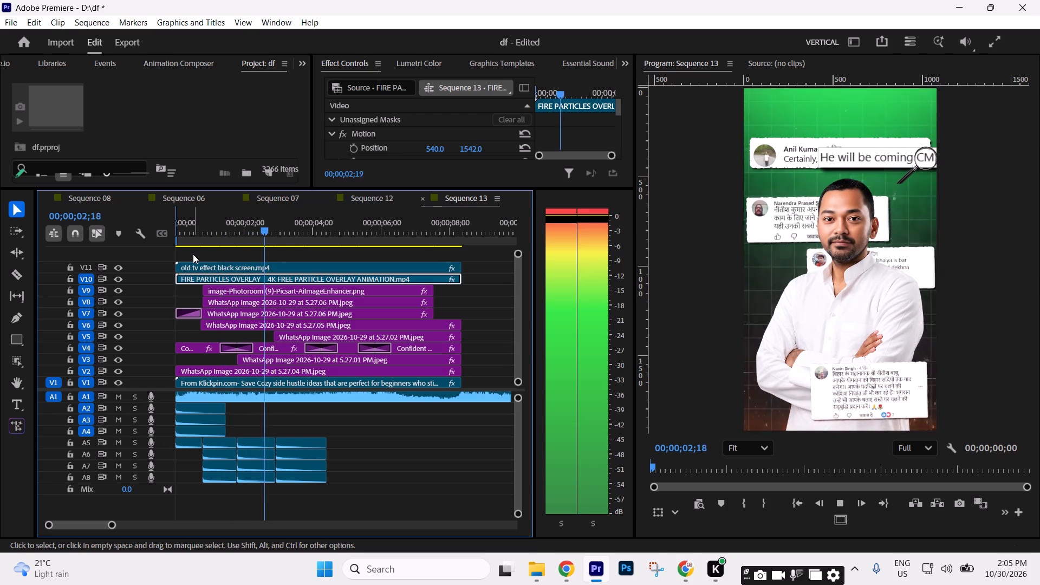
key("space")
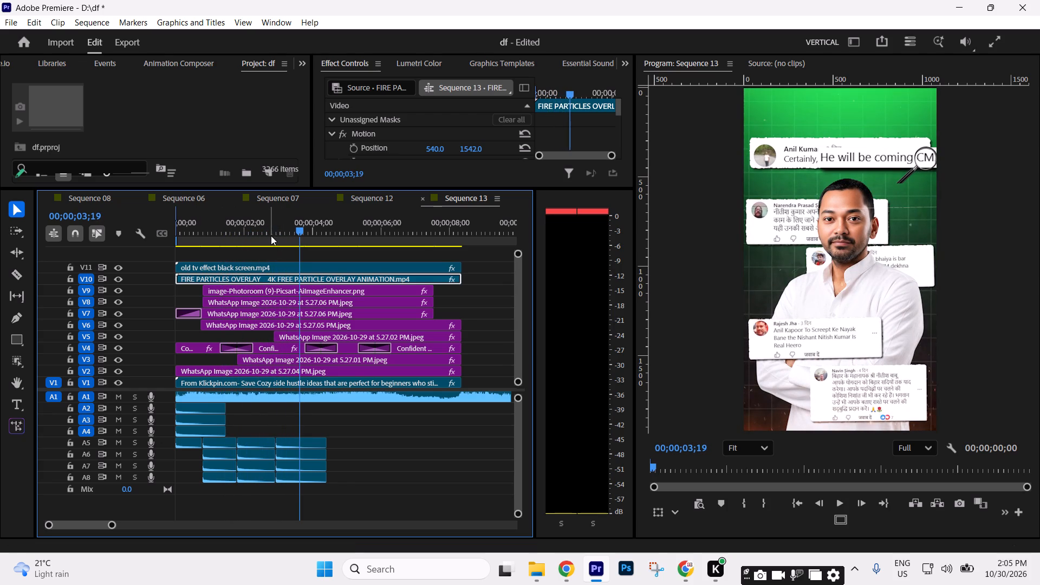
left_click_drag(271, 235, 125, 255)
key("space")
key("space")
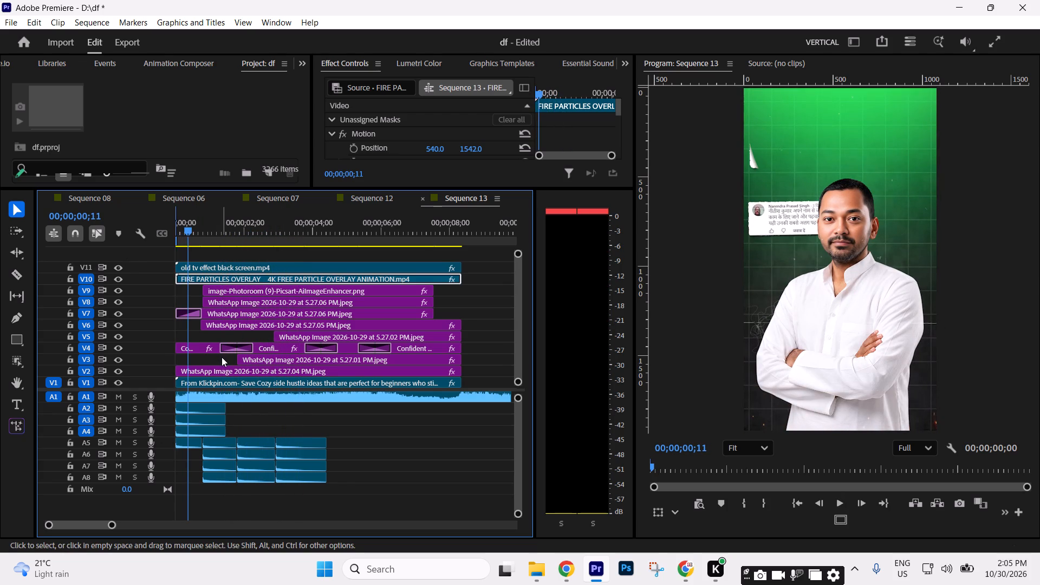
Move the second set of four sounds on A5 to A8 and the V6 card clip to start at 00;00;00;14.
key("space")
key("space")
left_click_drag(222, 497, 216, 448)
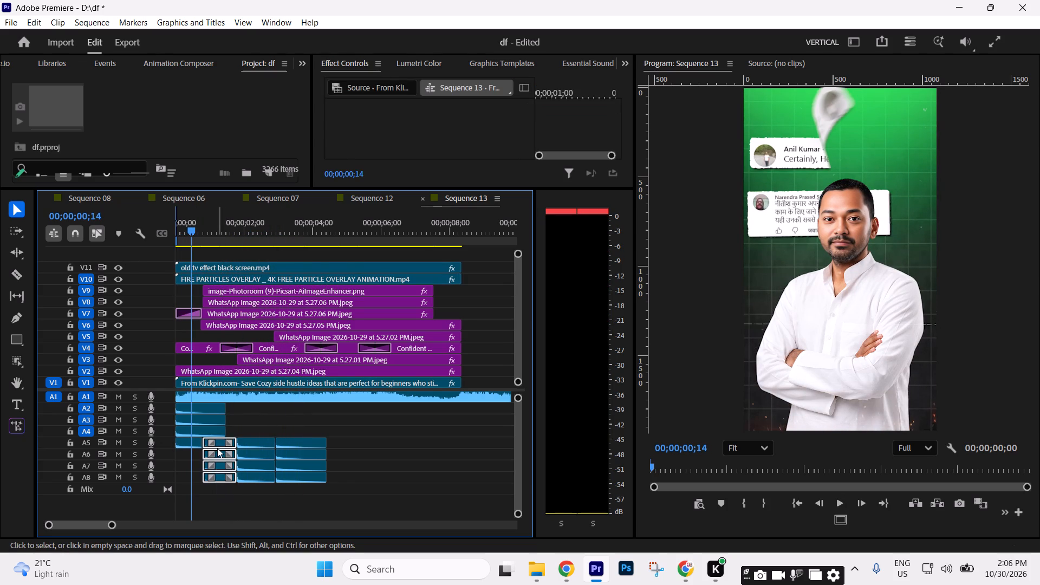
left_click_drag(217, 448, 205, 447)
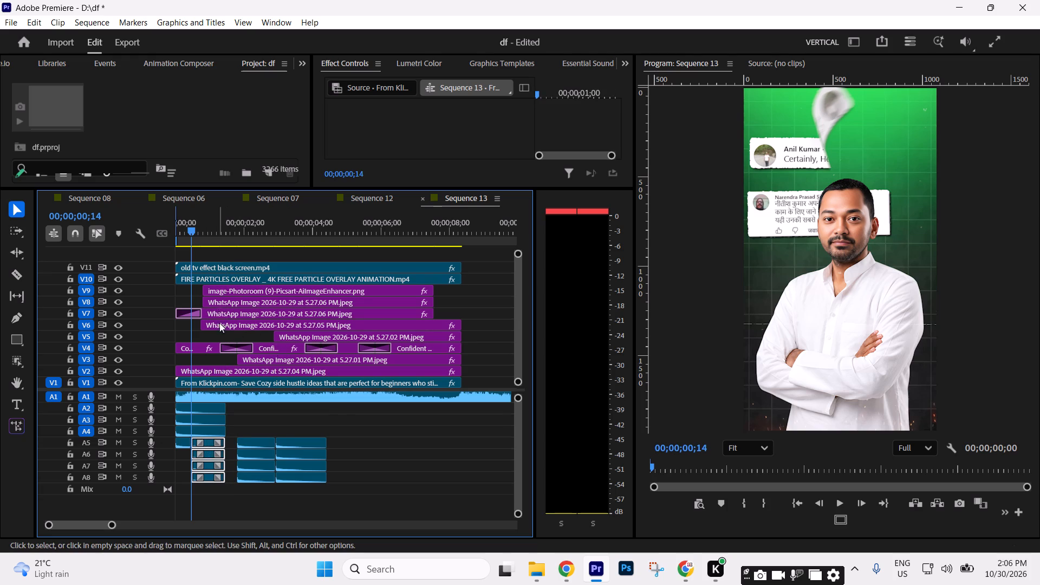
left_click_drag(219, 323, 206, 324)
Move the third set of four sounds on A5 to A8 and the V3 card clip to start at 00;00;01;00.
key("space")
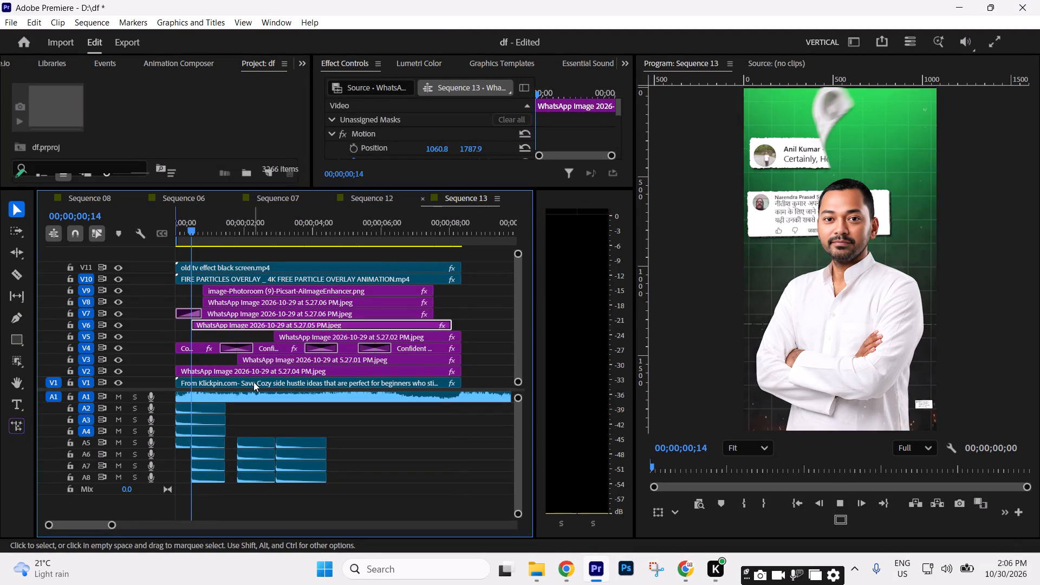
key("space")
left_click_drag(257, 428, 252, 494)
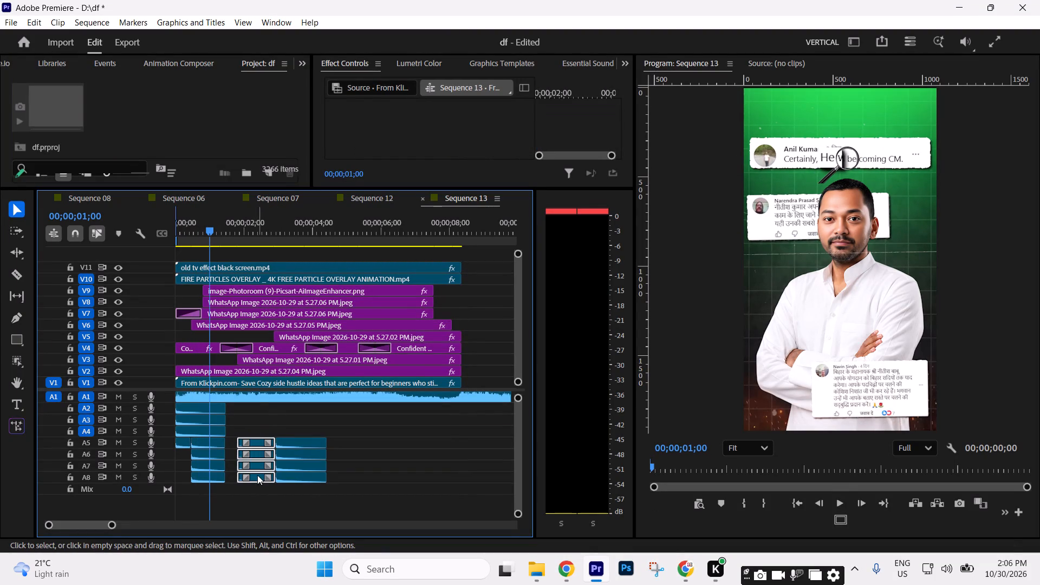
left_click_drag(257, 475, 227, 475)
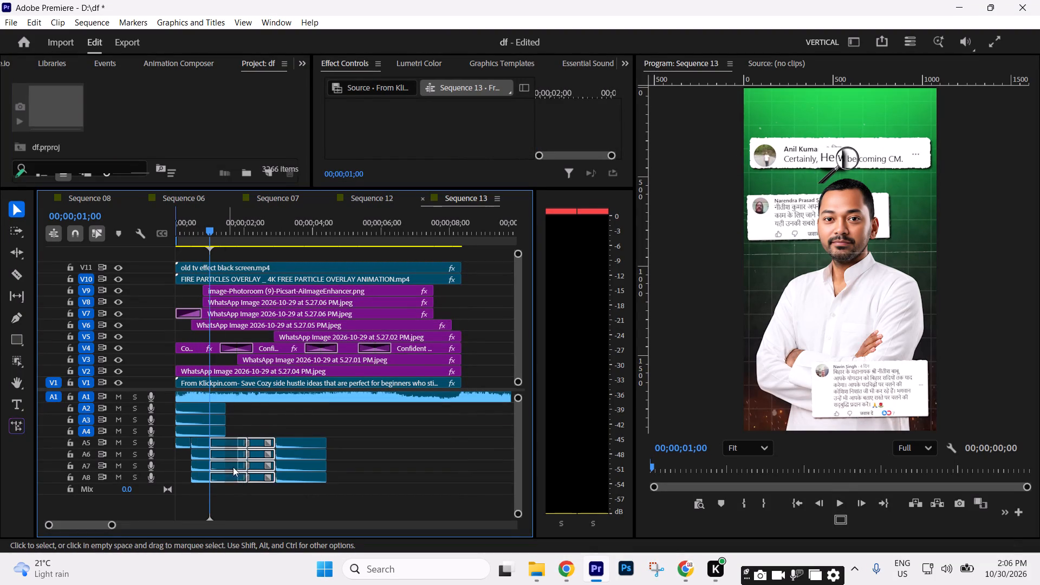
left_click(246, 362)
left_click_drag(256, 360, 227, 360)
Extend the ends of the V3, V6, V7, V8 and V9 clips to the end of the V1 clip.
left_click_drag(434, 354, 460, 356)
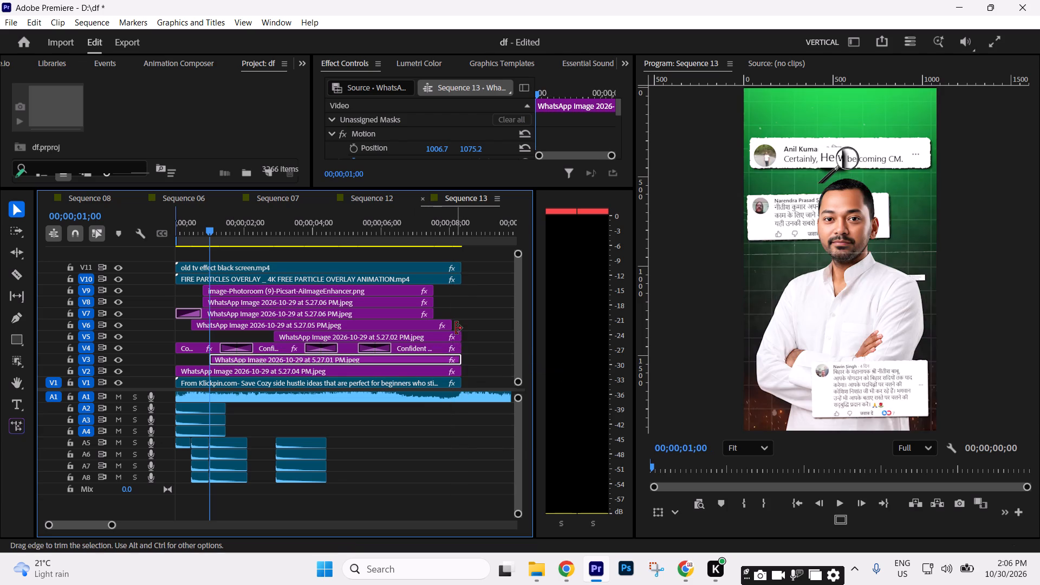
left_click_drag(456, 324, 464, 323)
left_click_drag(451, 295, 428, 313)
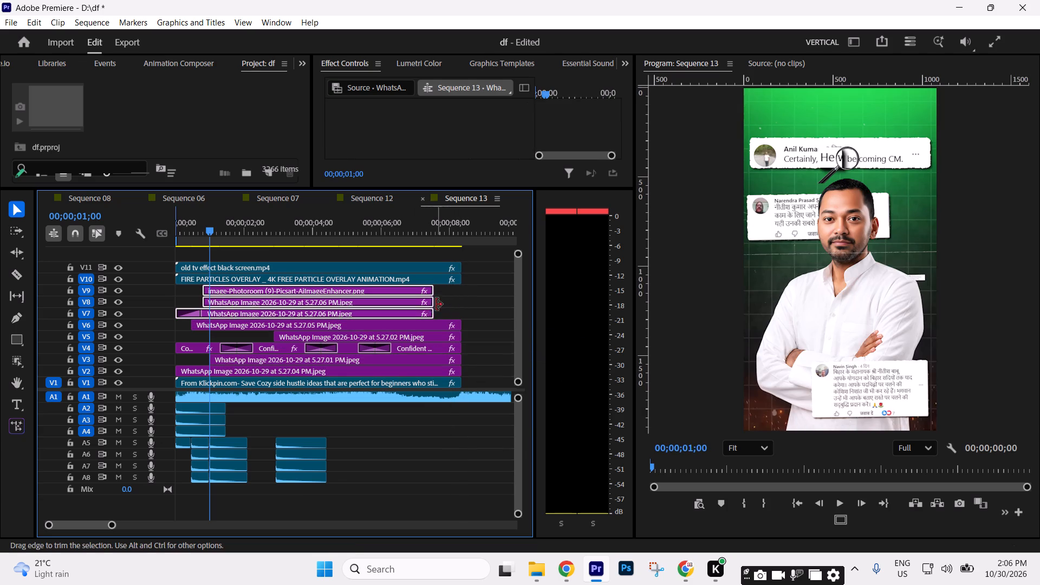
left_click_drag(436, 304, 464, 303)
Play on from 00;00;01;00 and replay the opening from the start to about 00;00;01;07, checking the sound timing.
key("space")
key("space")
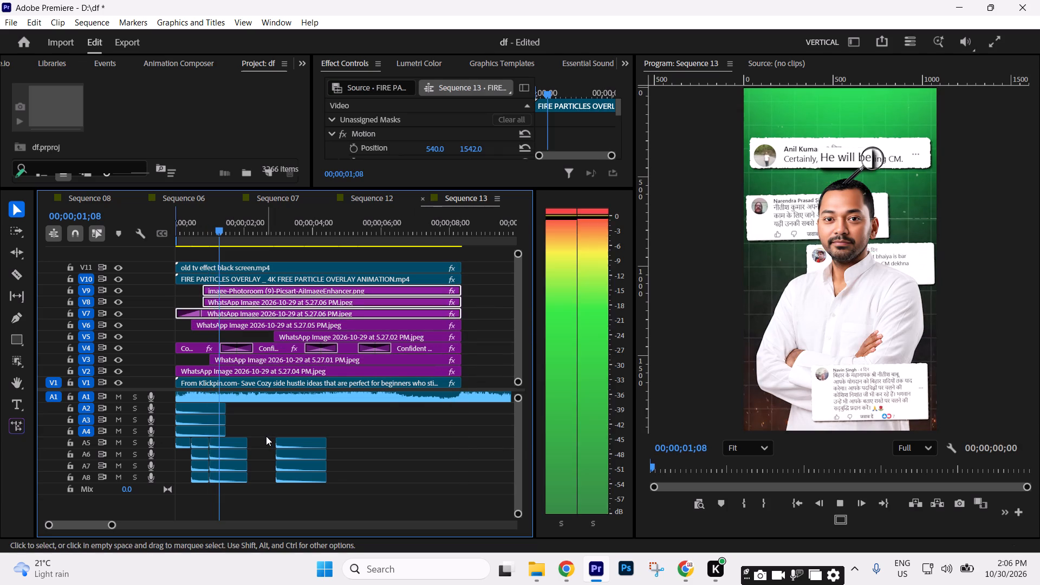
key("space")
key("space")
left_click_drag(219, 233, 123, 252)
key("space")
key("space")
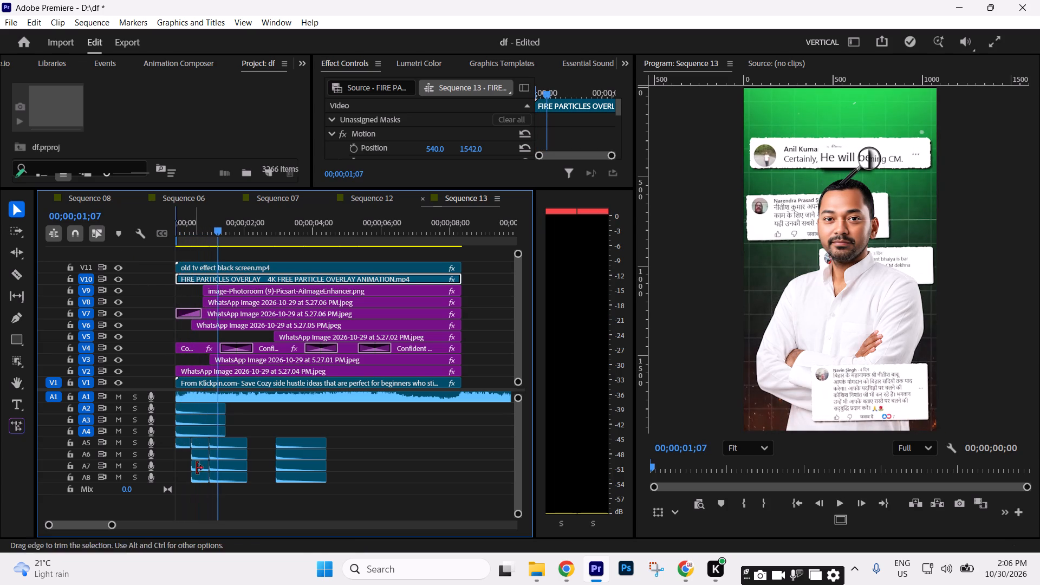
Move the four sounds starting at 00;00;01;00 on A5 to A8 about 0.3 seconds later, to just after 00;00;01;07.
left_click_drag(248, 494, 231, 445)
left_click_drag(233, 451, 243, 452)
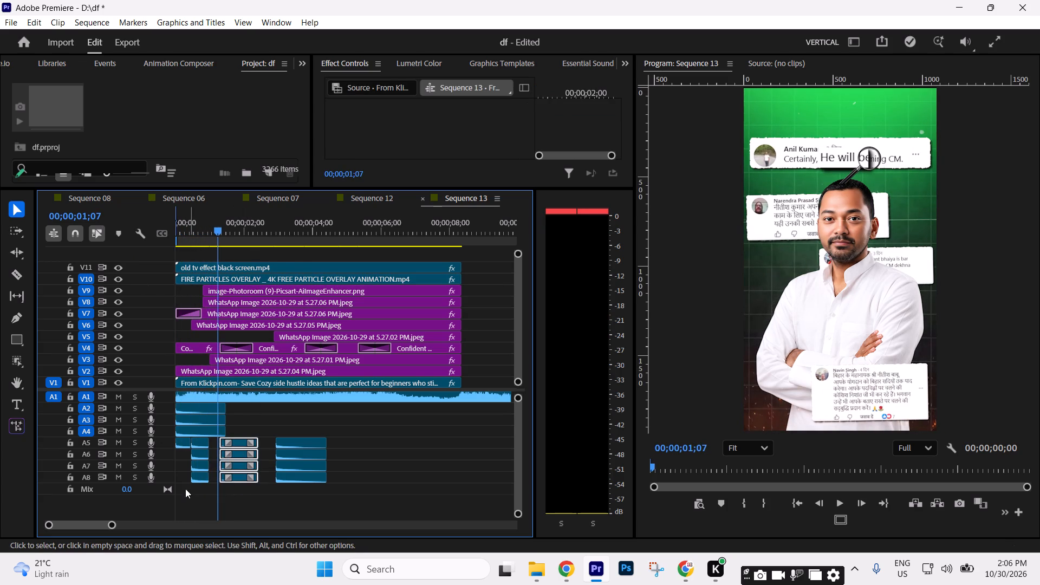
Extend the ends of the four sounds starting at 00;00;00;14 on A5 to A8 to meet the following sounds.
left_click_drag(186, 496, 210, 445)
left_click_drag(203, 499, 201, 447)
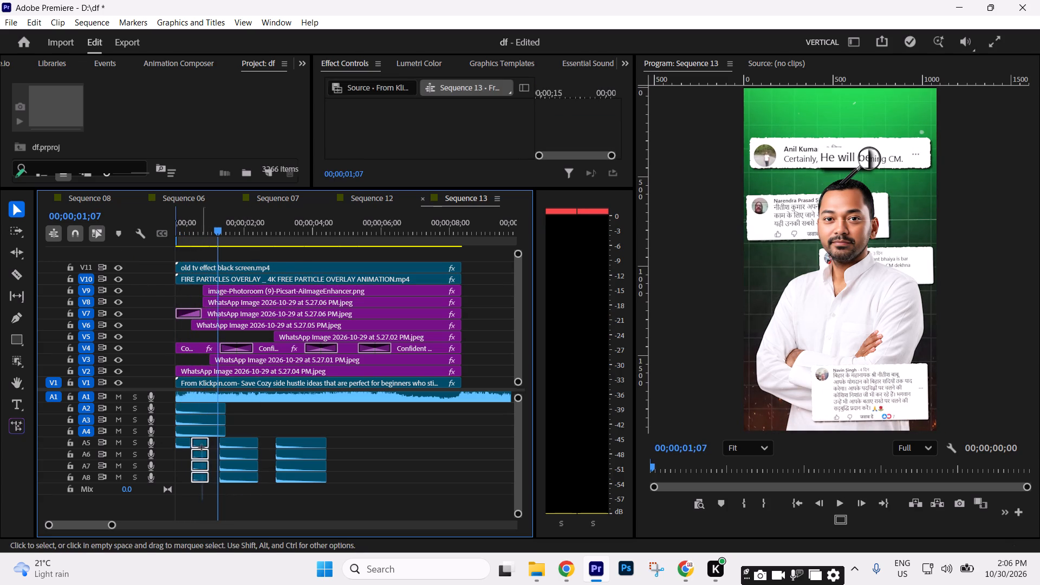
left_click_drag(207, 457, 216, 457)
left_click(263, 417)
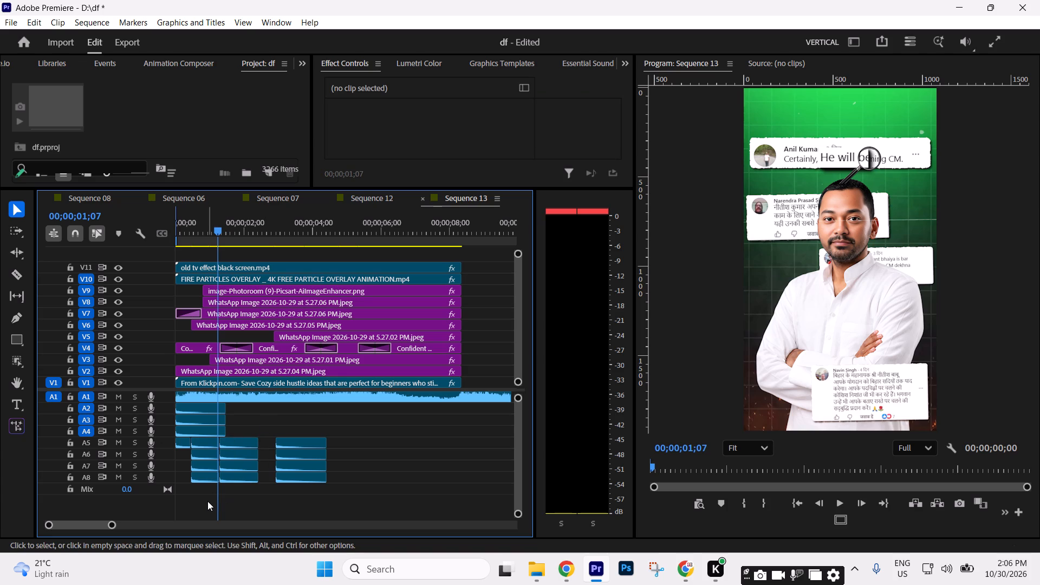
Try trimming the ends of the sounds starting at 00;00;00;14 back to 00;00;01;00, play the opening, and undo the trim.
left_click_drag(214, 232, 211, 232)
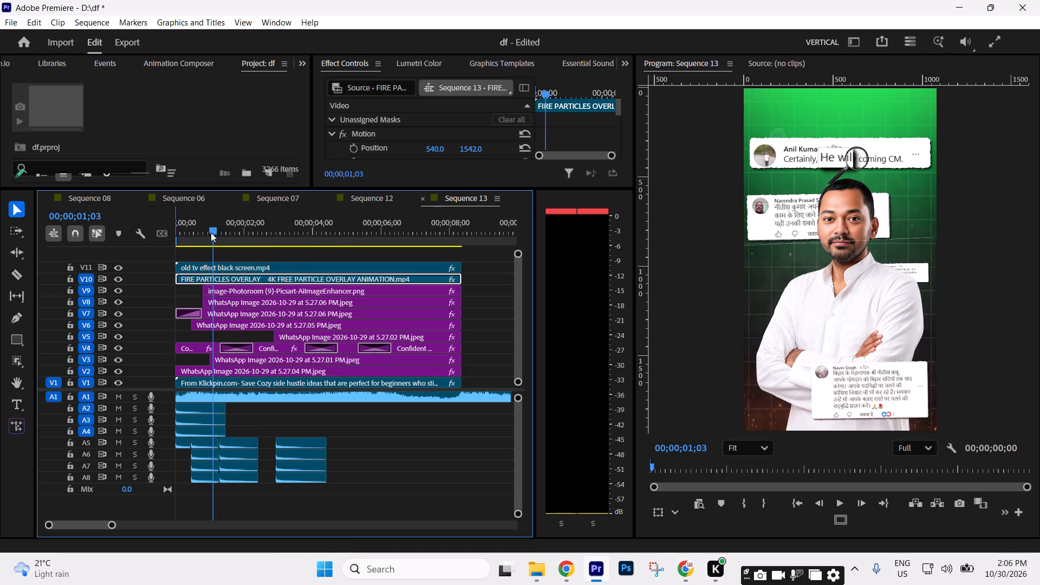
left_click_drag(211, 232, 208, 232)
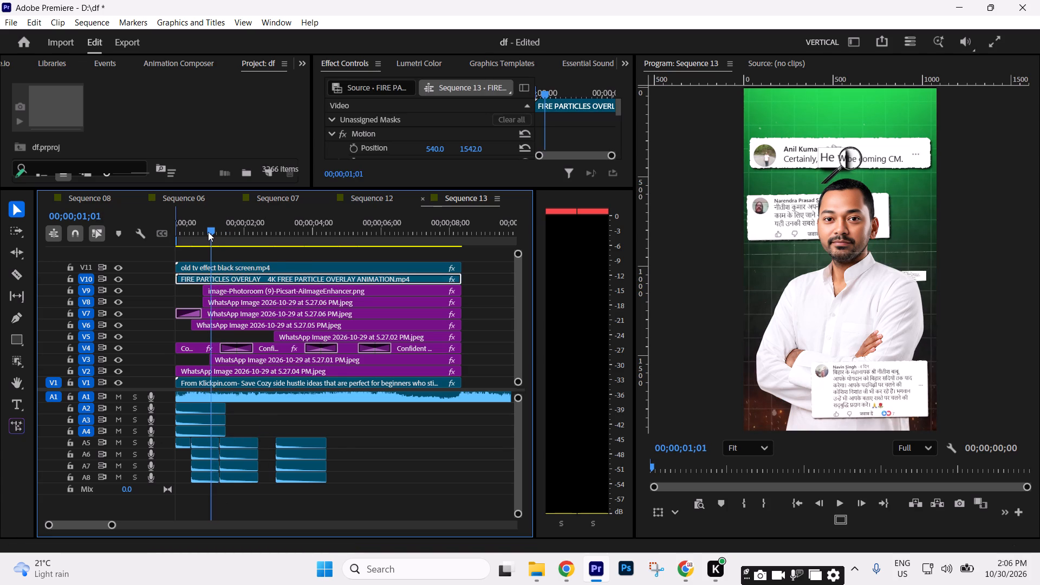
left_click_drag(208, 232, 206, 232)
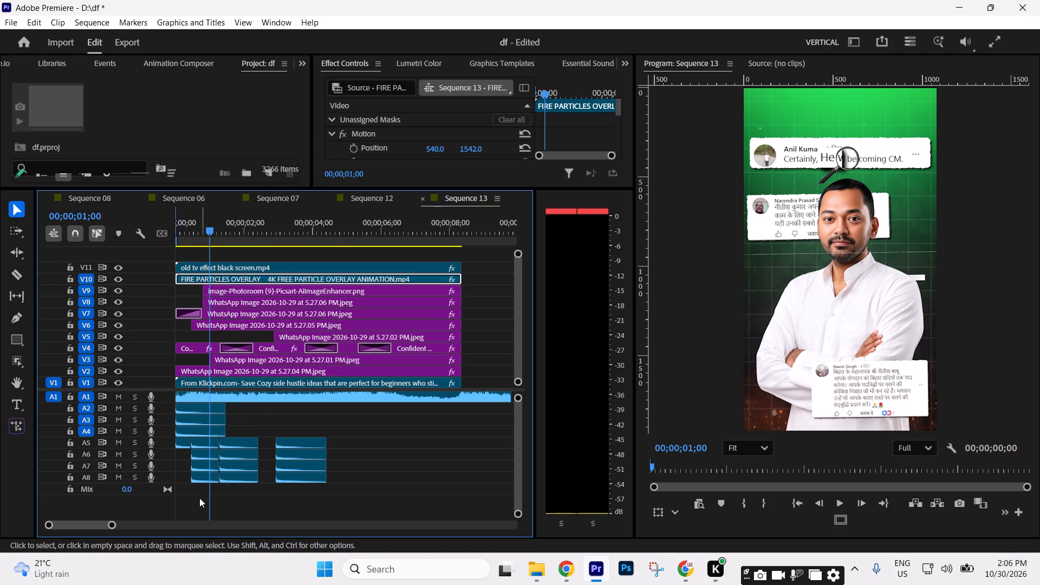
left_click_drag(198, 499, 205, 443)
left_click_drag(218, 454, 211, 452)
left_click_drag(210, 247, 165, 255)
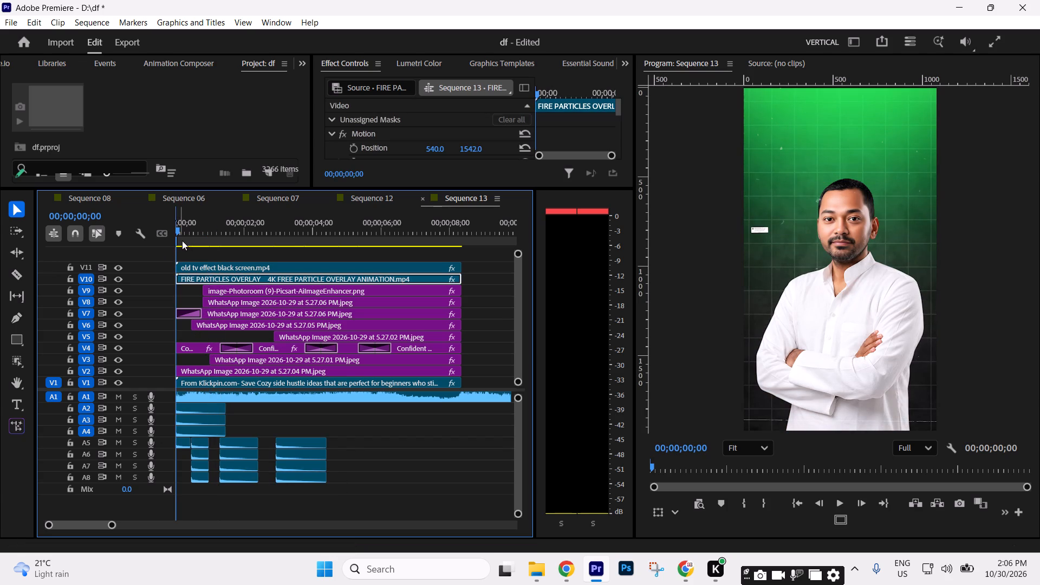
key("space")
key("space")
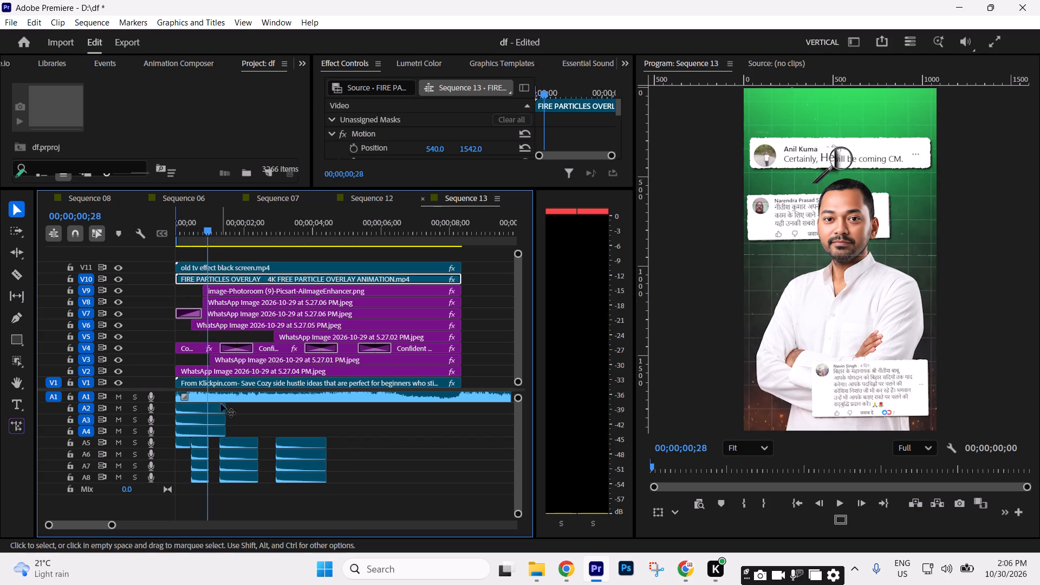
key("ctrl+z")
Move the second and third sets of sounds on A5 to A8 together about 0.2 seconds later.
left_click_drag(250, 498, 219, 449)
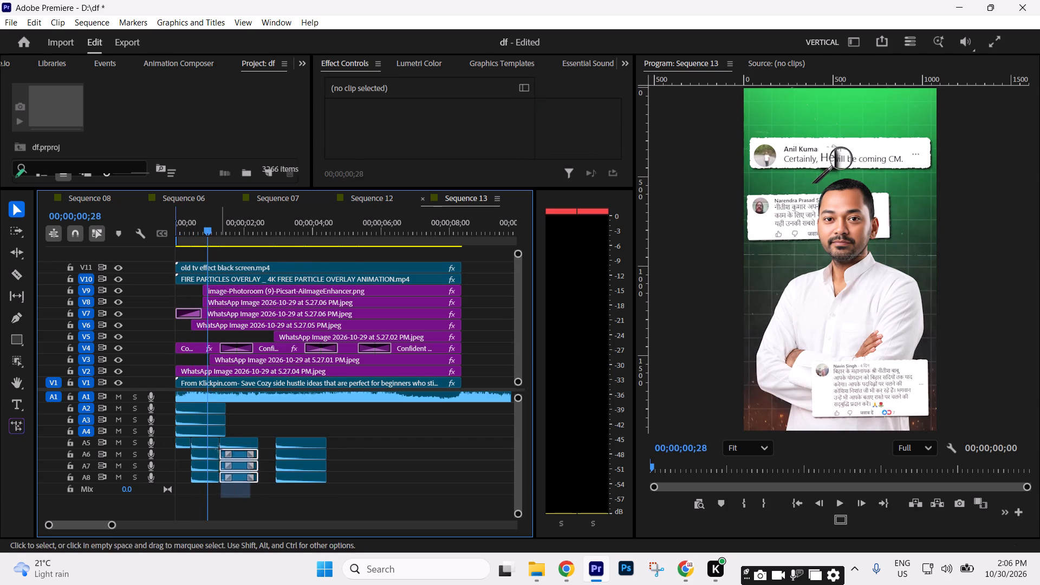
left_click_drag(219, 449, 214, 445)
left_click_drag(207, 443, 215, 442)
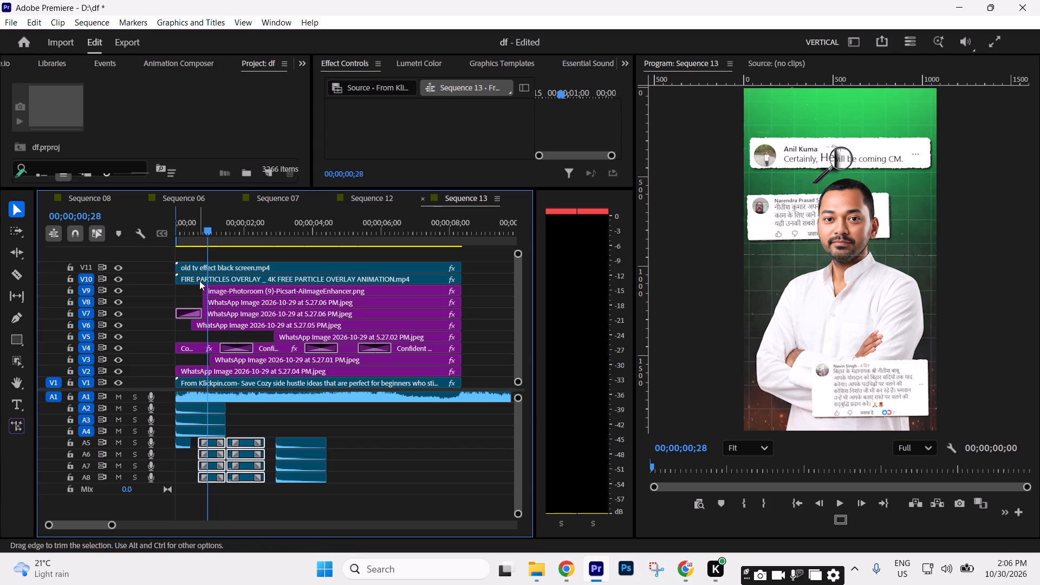
Extend the end of the first sound on A5 to meet the second set of sounds.
left_click_drag(185, 471, 188, 443)
left_click_drag(191, 444, 201, 444)
Shorten the third set of sounds on A5 to A8 and place the last set directly after it, at about 00;00;02;08.
left_click_drag(252, 496, 217, 444)
left_click(242, 413)
left_click_drag(251, 416, 258, 495)
Play the opening, move the V6 comment image to start with the second set of sounds at 00;00;00;20, and trim its end level with the other clips.
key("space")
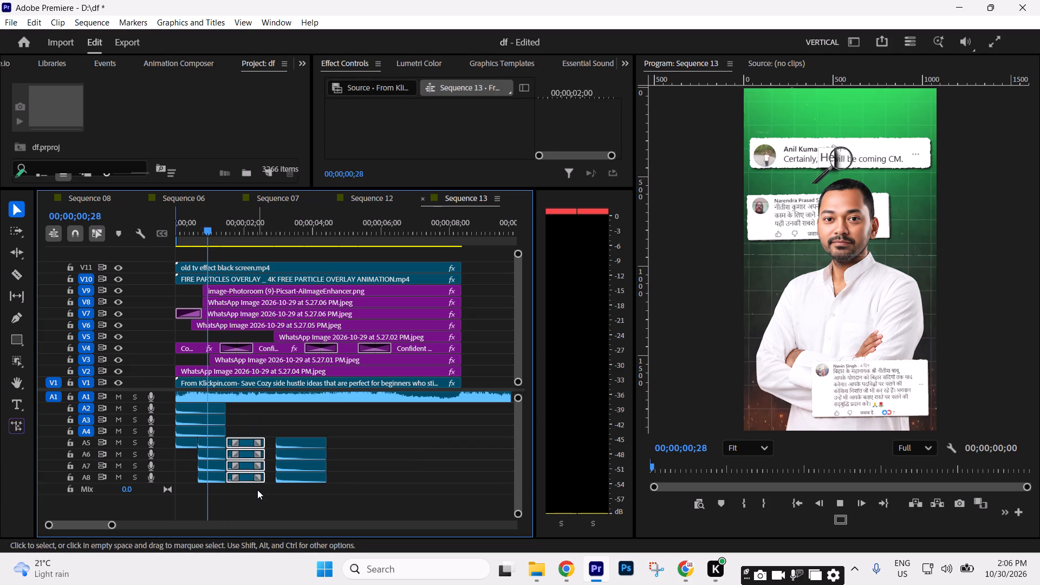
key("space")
left_click_drag(207, 244, 165, 250)
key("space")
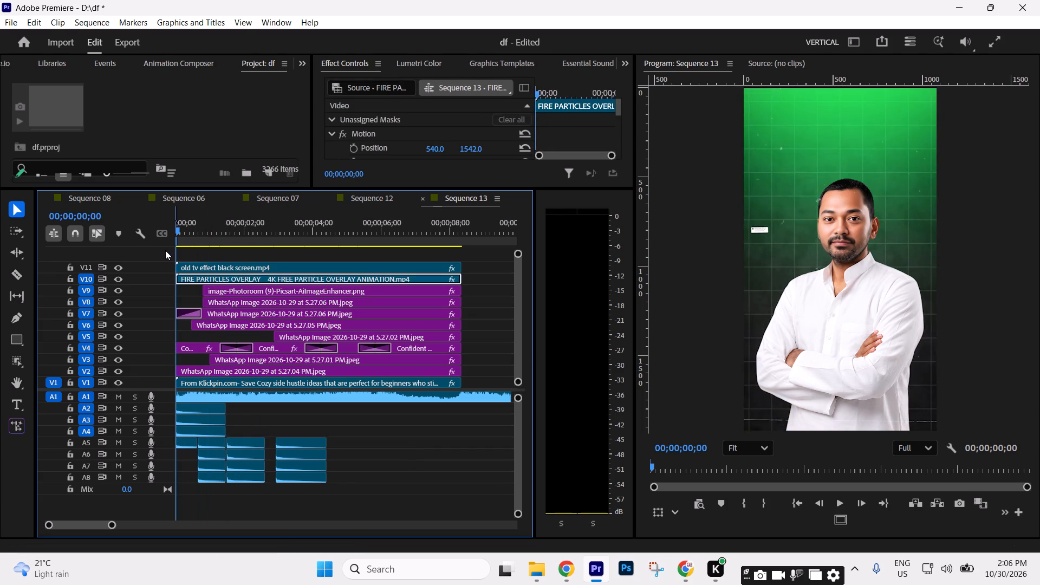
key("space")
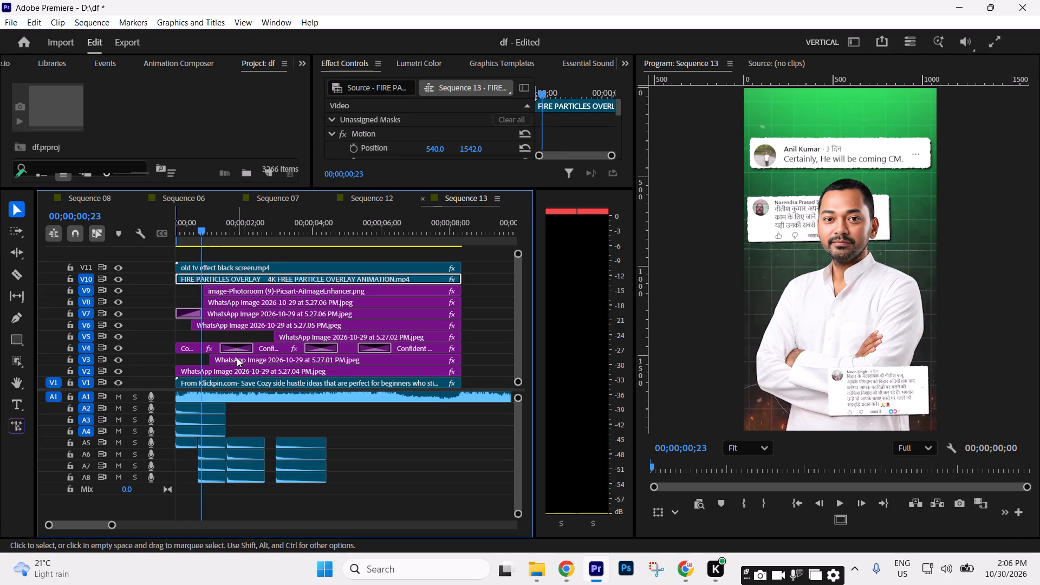
left_click_drag(214, 324, 222, 325)
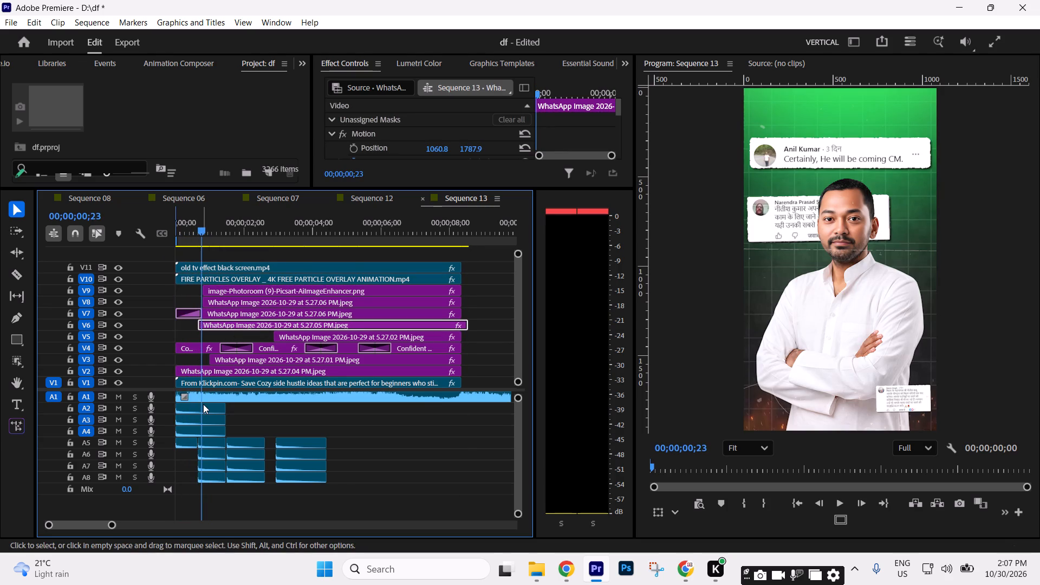
key("Up")
left_click_drag(477, 326, 474, 324)
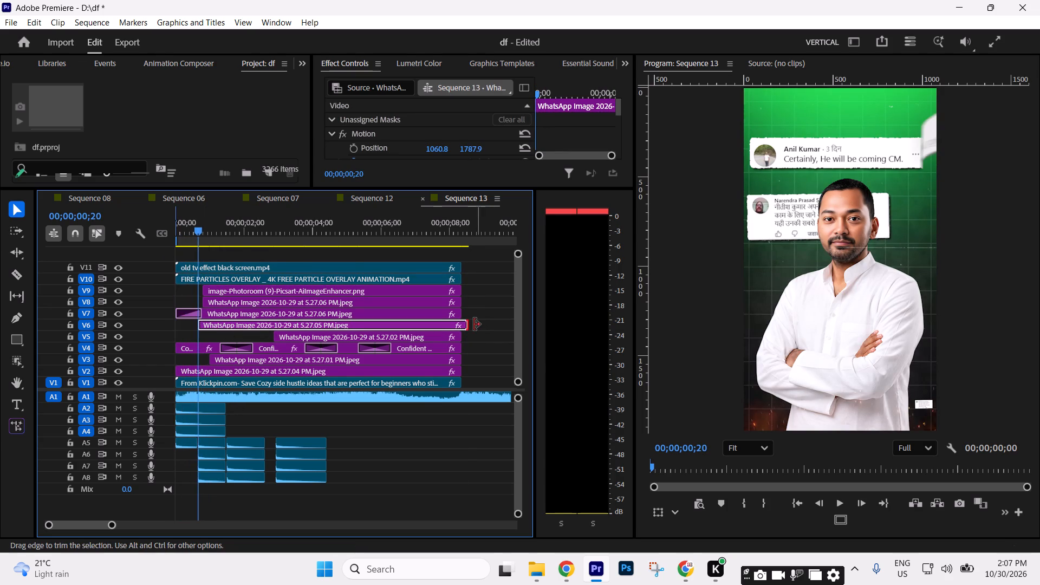
left_click_drag(474, 324, 472, 324)
Move the V3 comment image to start with the third set of sounds, about 00;00;01;14, and trim its end level with the other clips.
key("Down")
key("Down")
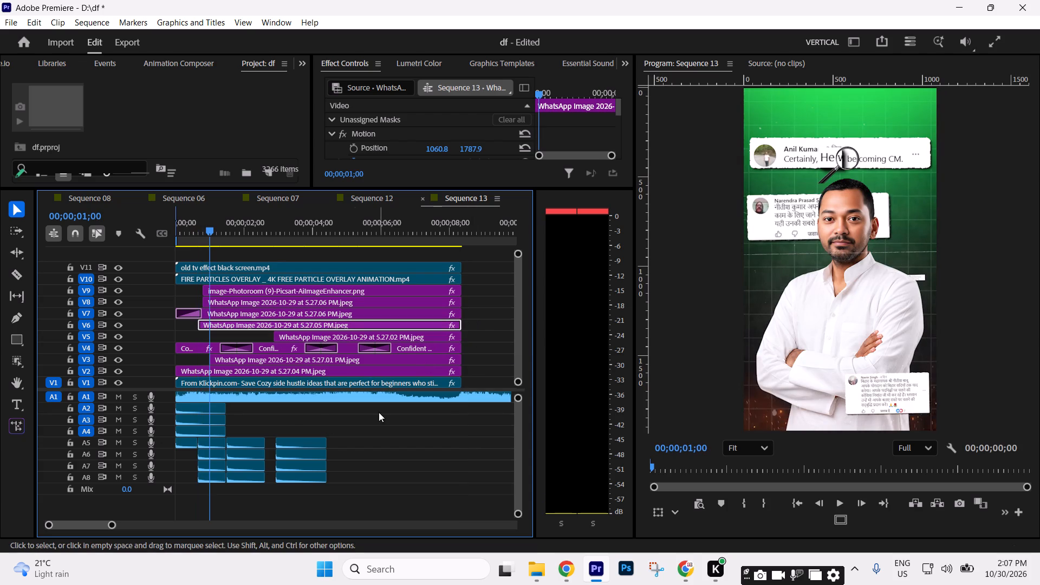
key("Down")
left_click_drag(227, 357, 243, 357)
left_click_drag(485, 357, 470, 357)
Move the last set of sounds on A5 to A8 earlier to start at about 00;00;02;08, overlapping the third set's end, and play it.
left_click_drag(226, 235, 246, 239)
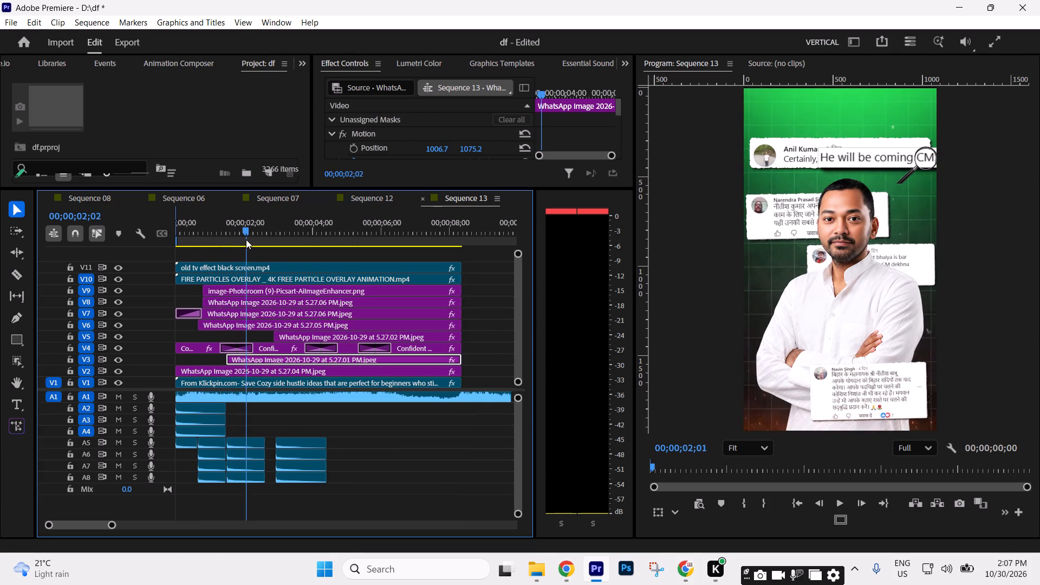
left_click_drag(246, 239, 248, 242)
left_click_drag(292, 425, 308, 485)
left_click_drag(301, 476, 274, 474)
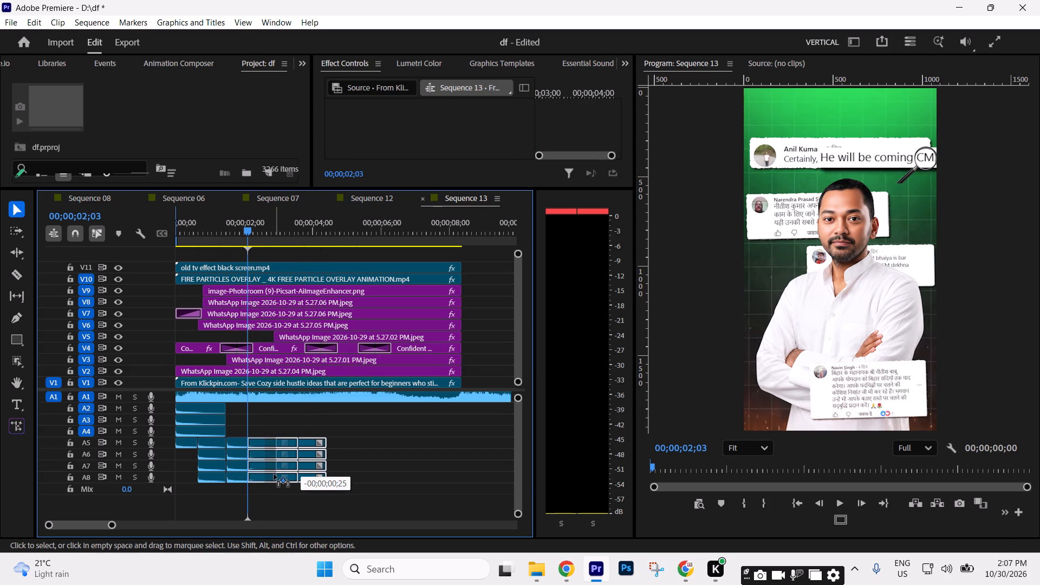
left_click_drag(274, 474, 277, 475)
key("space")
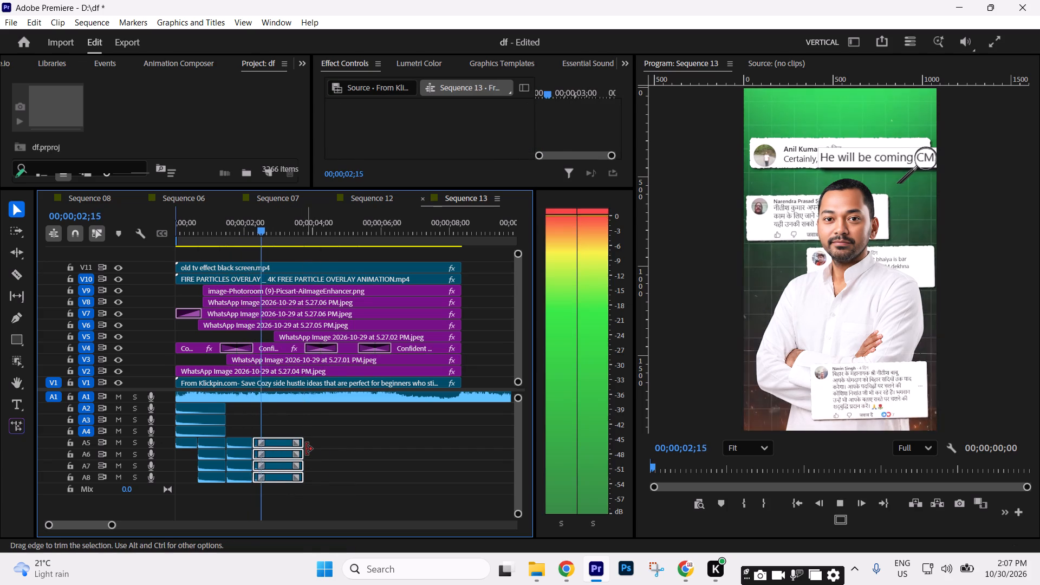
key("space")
Trim the ends of the last set of sounds on A5 to A8 back to about 00;00;03;02.
left_click_drag(322, 432, 288, 488)
left_click_drag(303, 466, 297, 466)
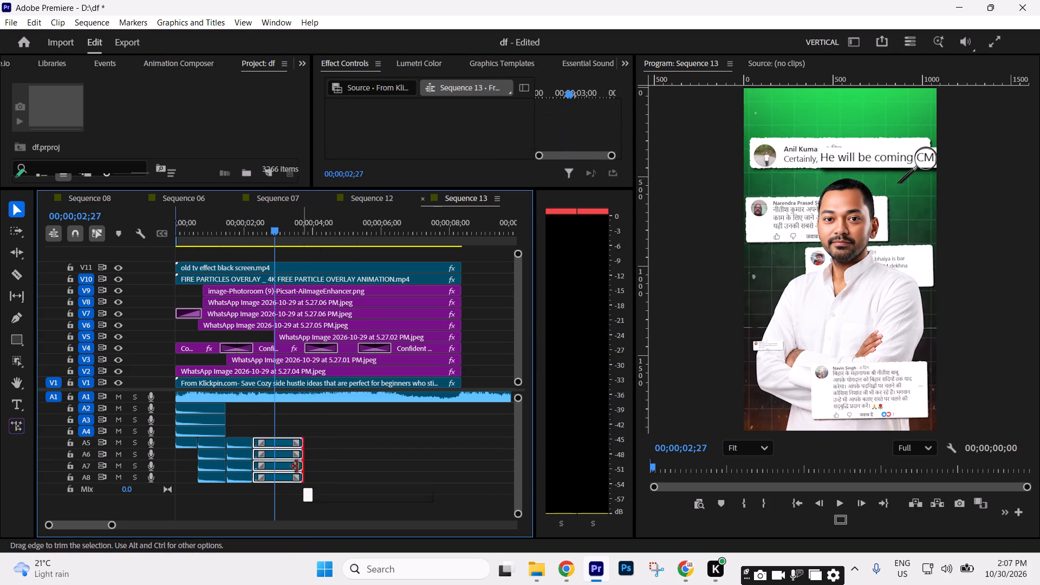
left_click_drag(297, 466, 282, 464)
key("equal")
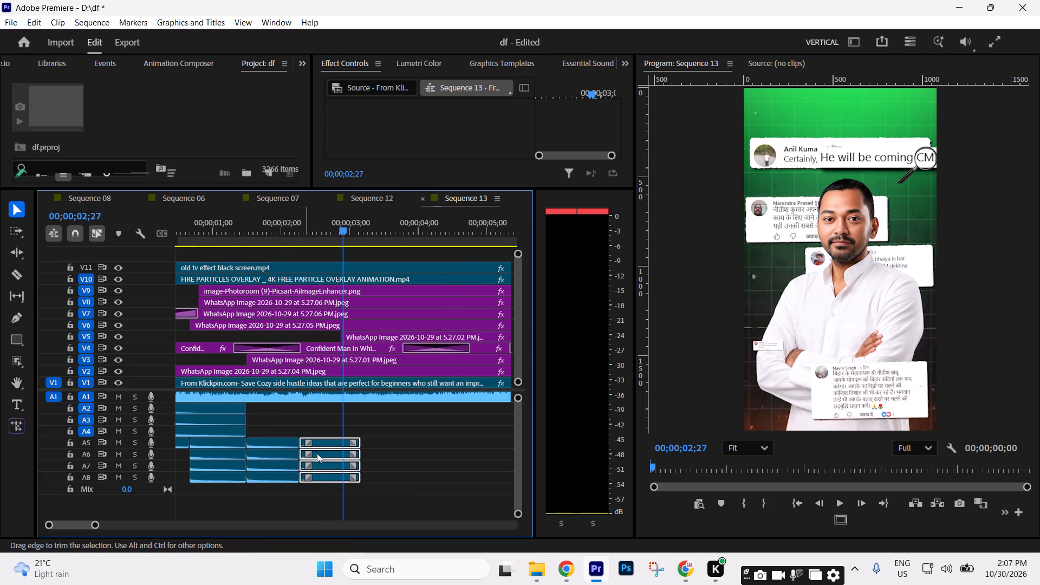
left_click_drag(362, 457, 355, 456)
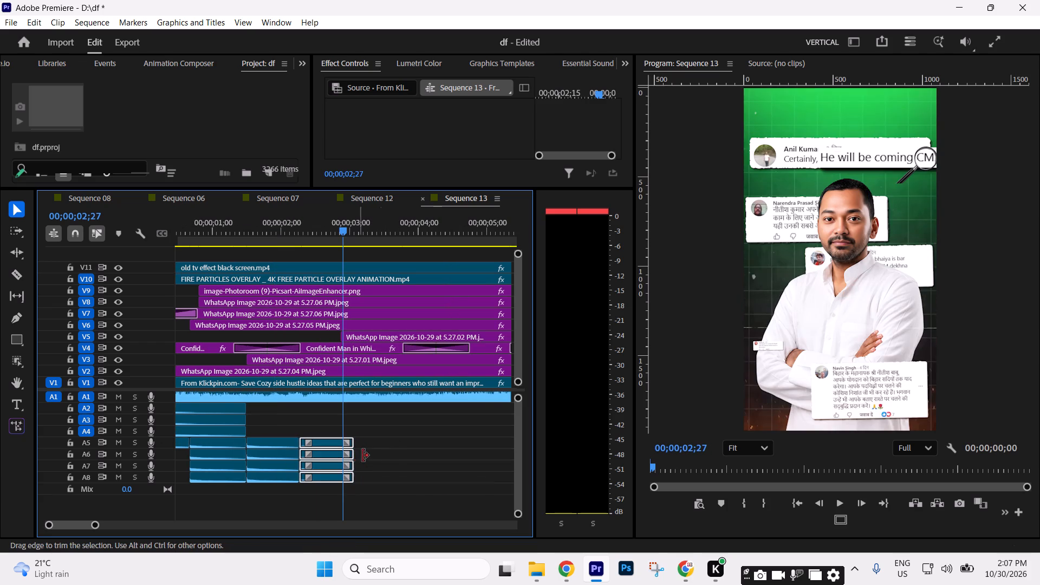
left_click(407, 457)
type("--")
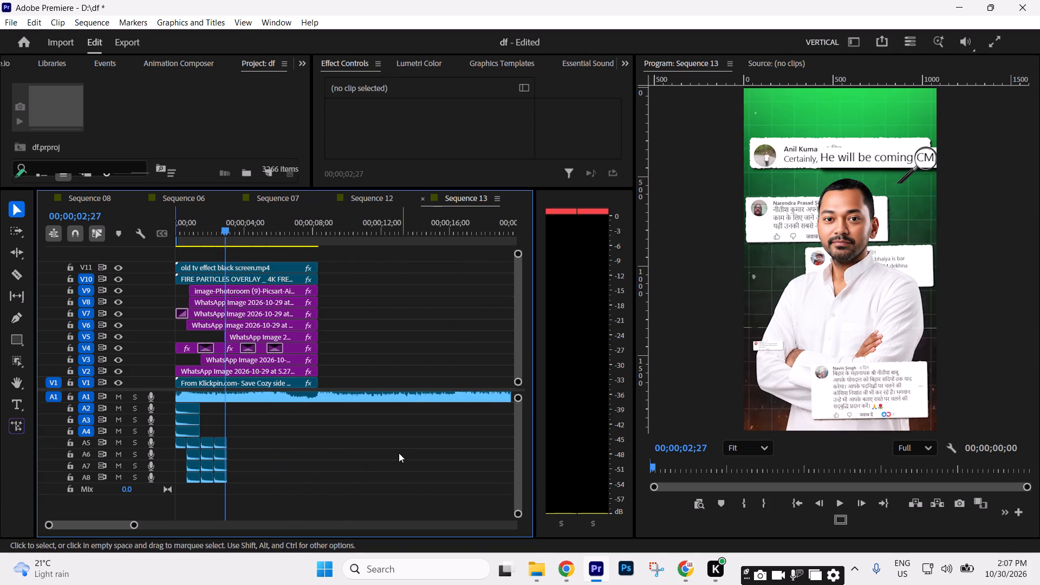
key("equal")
Play the sequence from the start and check the comment images' timing against the sounds up to about 00;00;03;04.
left_click(301, 336)
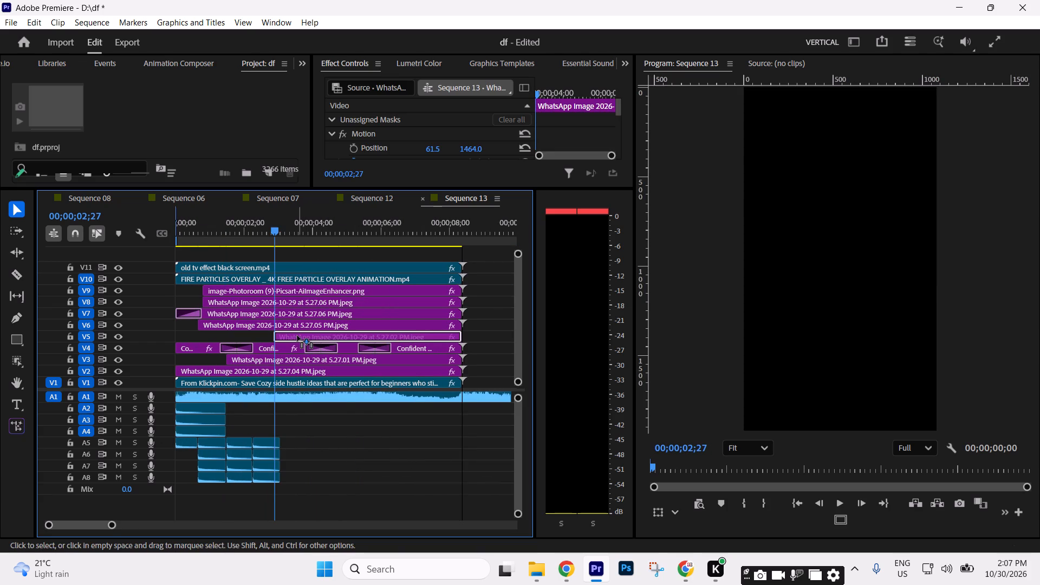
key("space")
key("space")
left_click_drag(275, 233, 0, 292)
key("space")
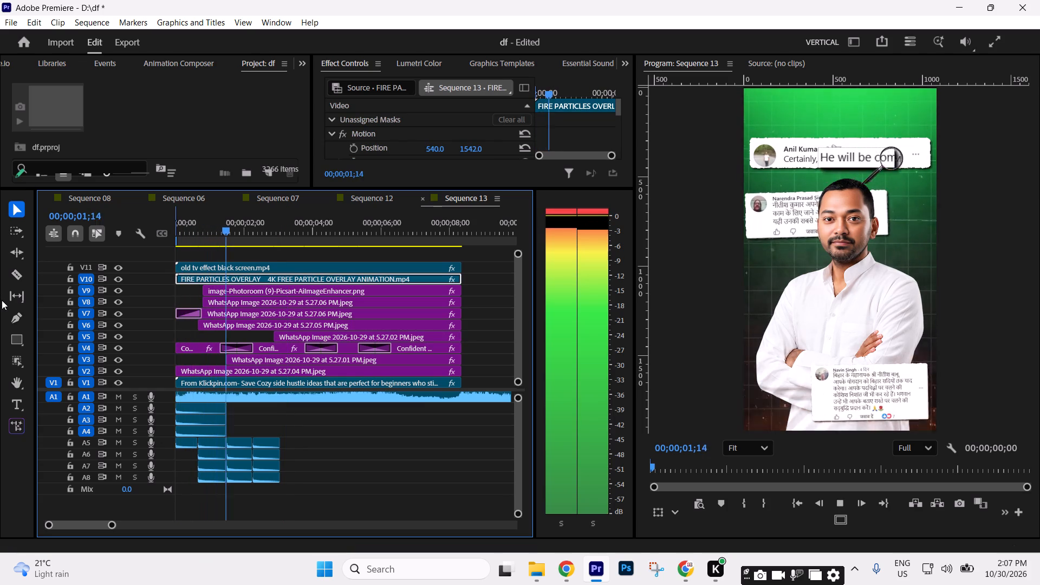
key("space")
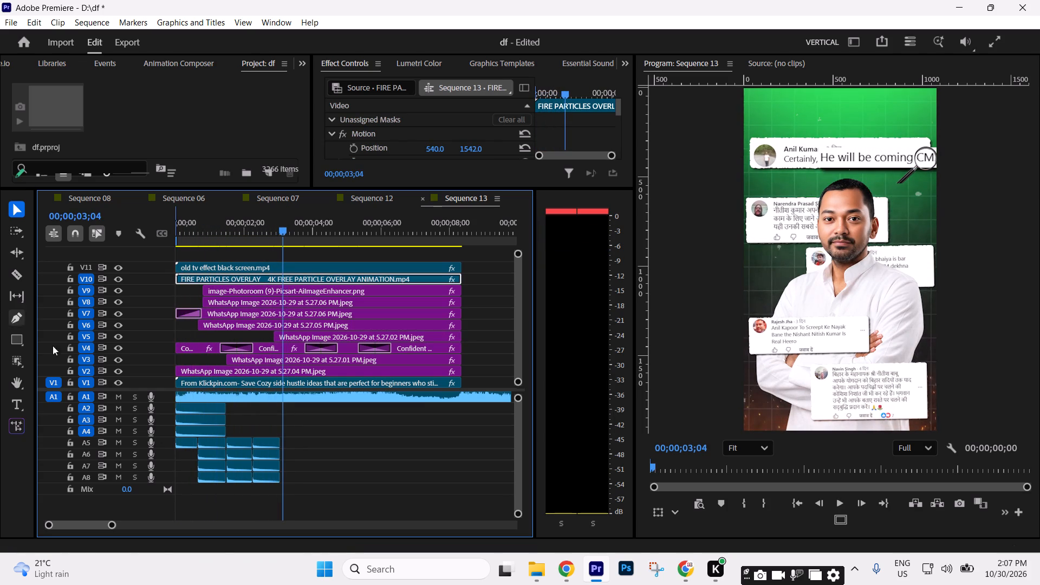
left_click_drag(283, 233, 255, 235)
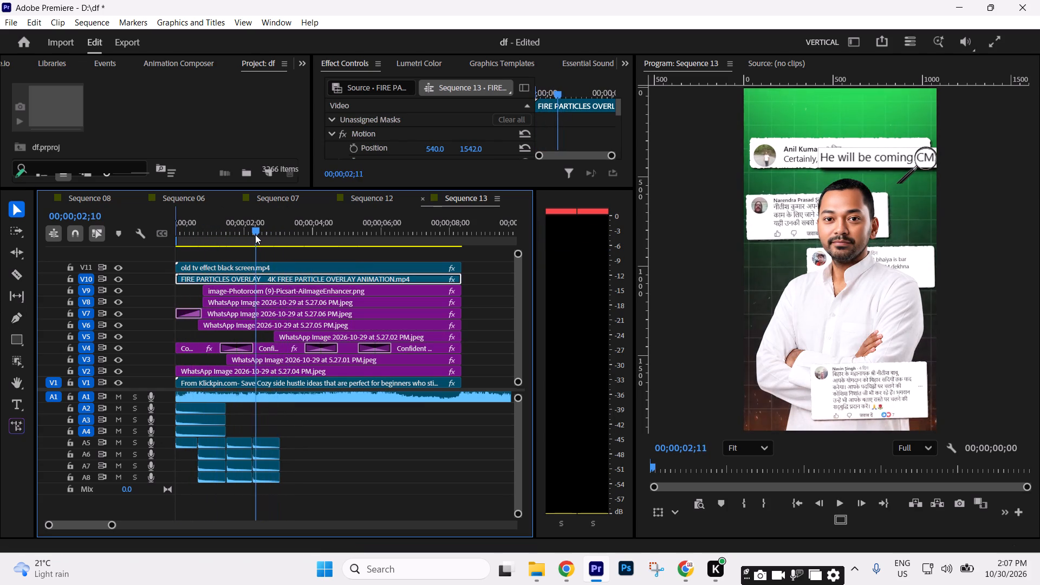
left_click_drag(255, 235, 248, 235)
key("Down")
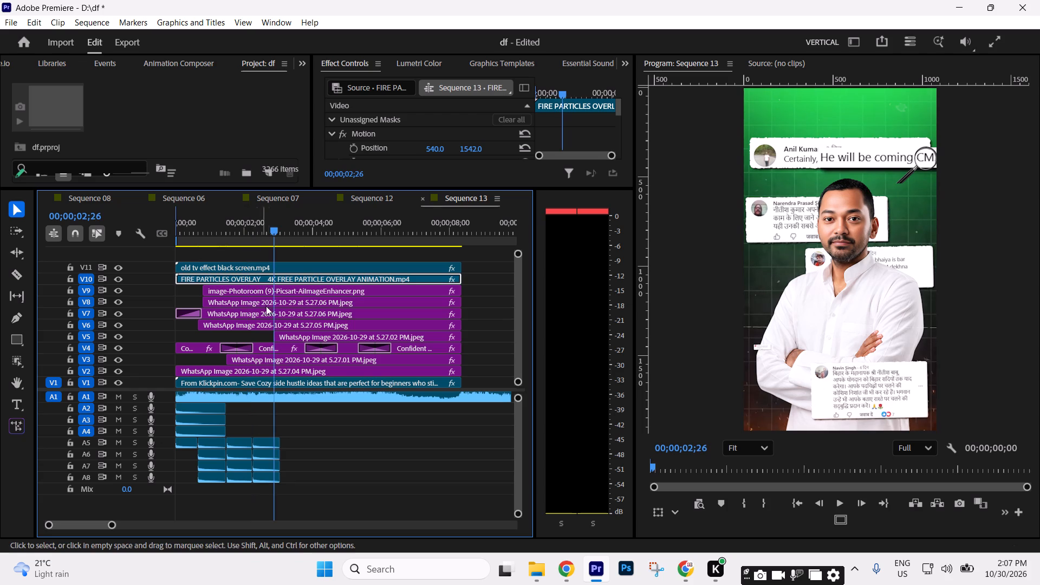
key("Up")
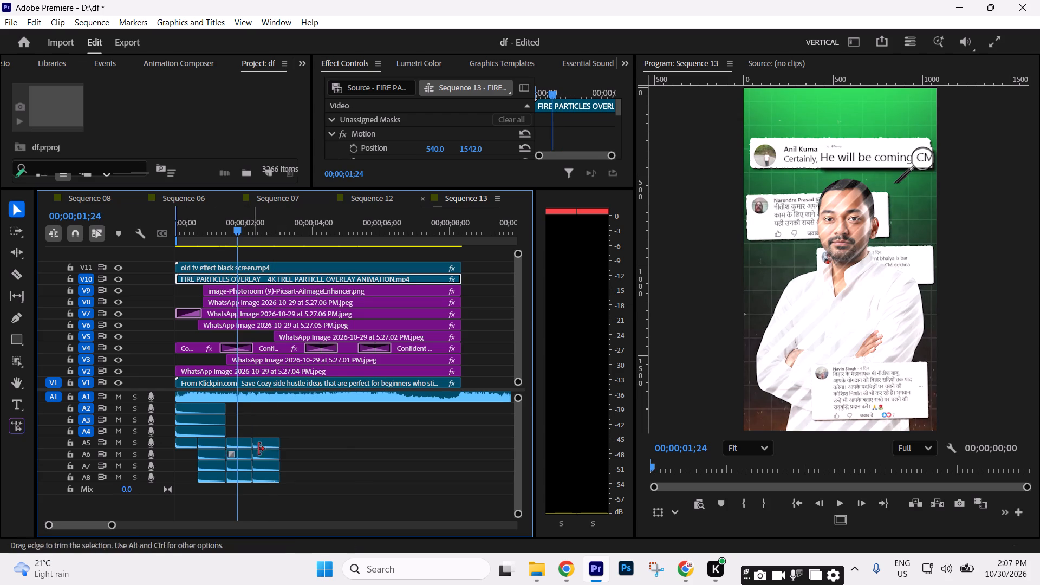
Move the V5 comment card about 0.6 seconds earlier to start with the last sound set, and extend its end to match the other clips.
left_click(258, 441)
left_click_drag(288, 335, 274, 337)
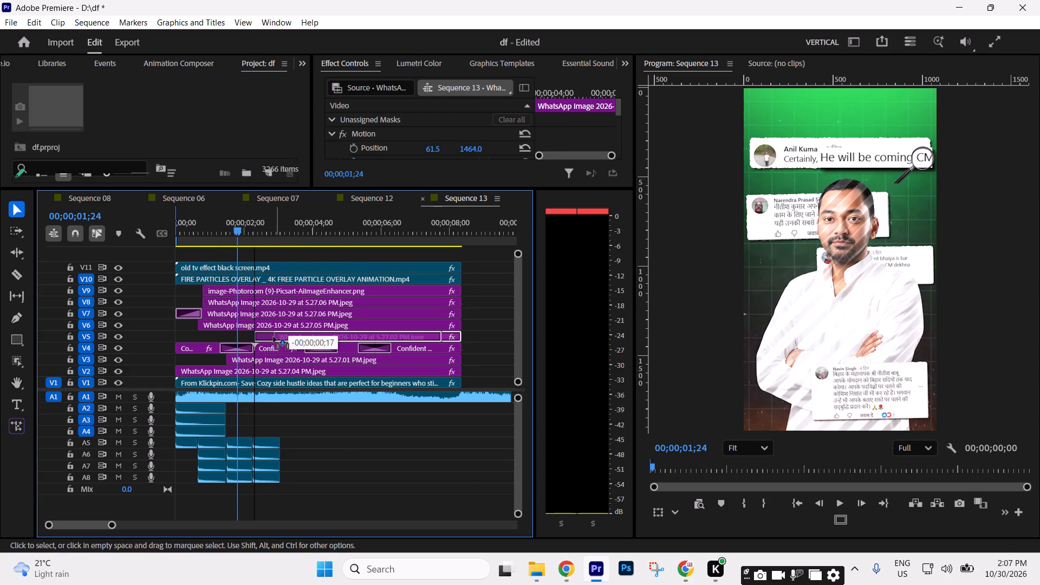
left_click_drag(274, 337, 265, 335)
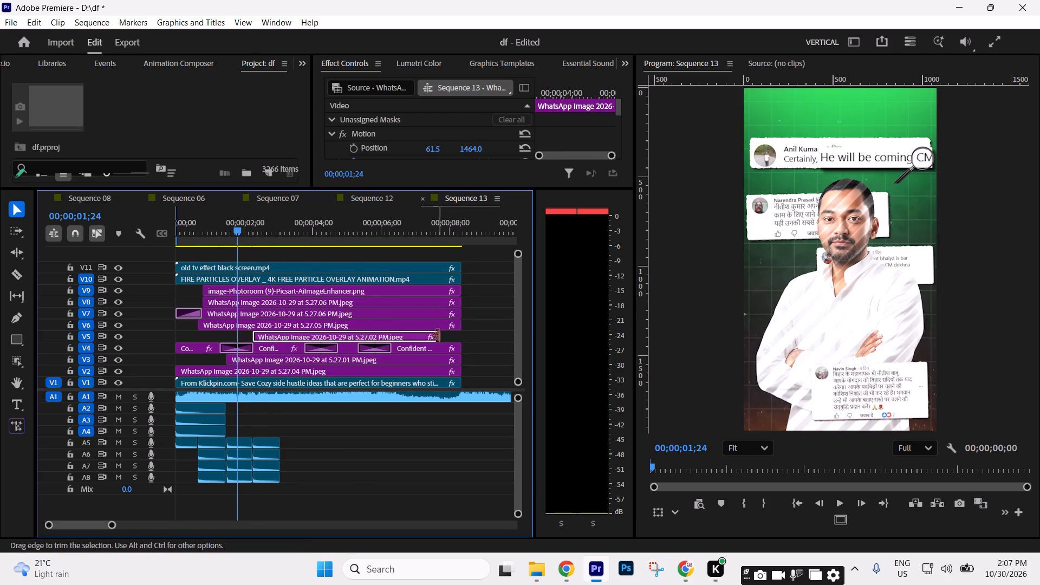
left_click_drag(439, 336, 458, 337)
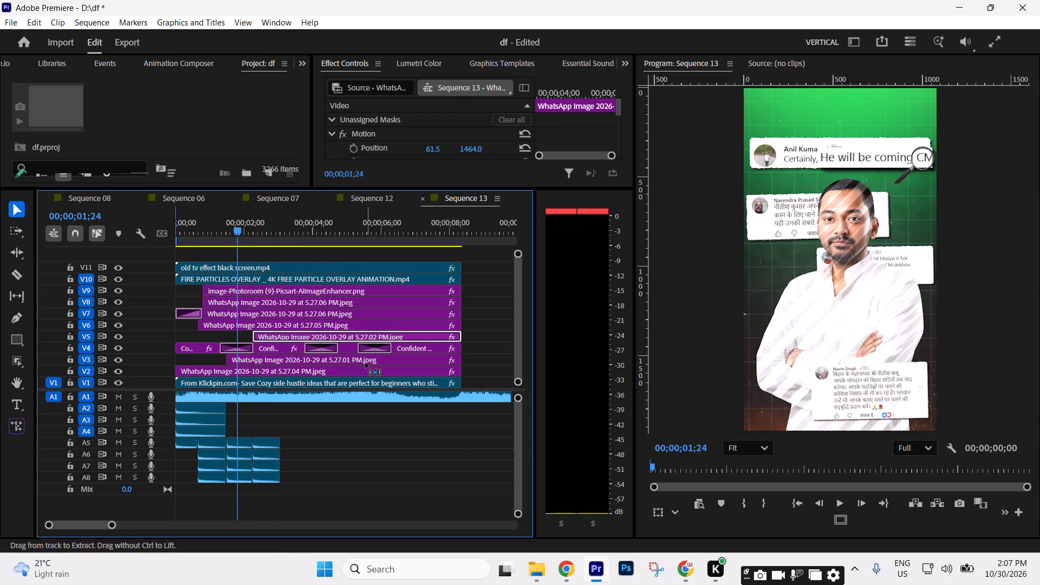
Save the project.
key("ctrl+s")
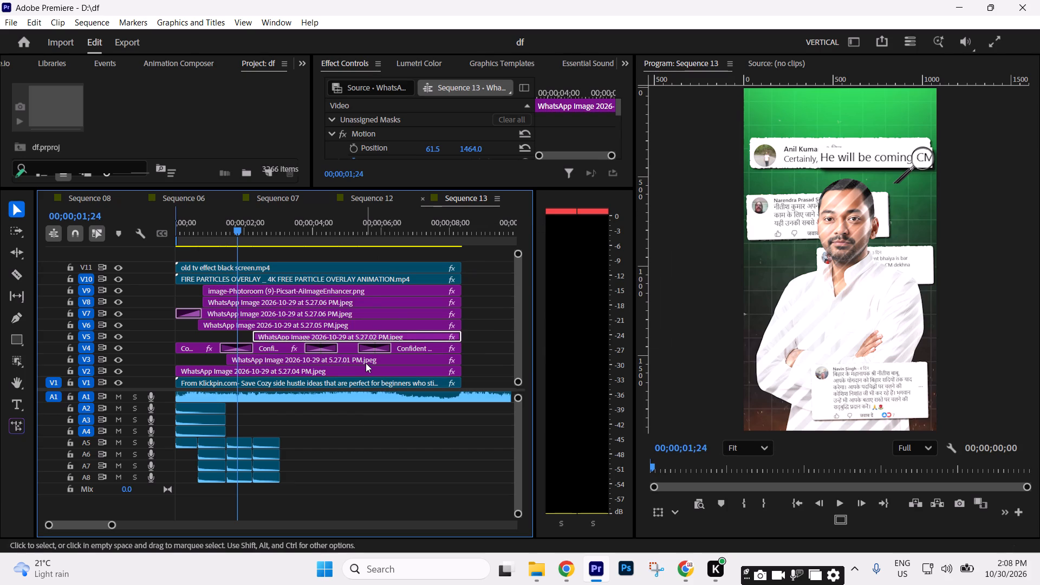
Replay the opening and split the V2 comment card clip at 00;00;00;20, where the second set of sounds starts.
scroll(362, 366, "up", 1)
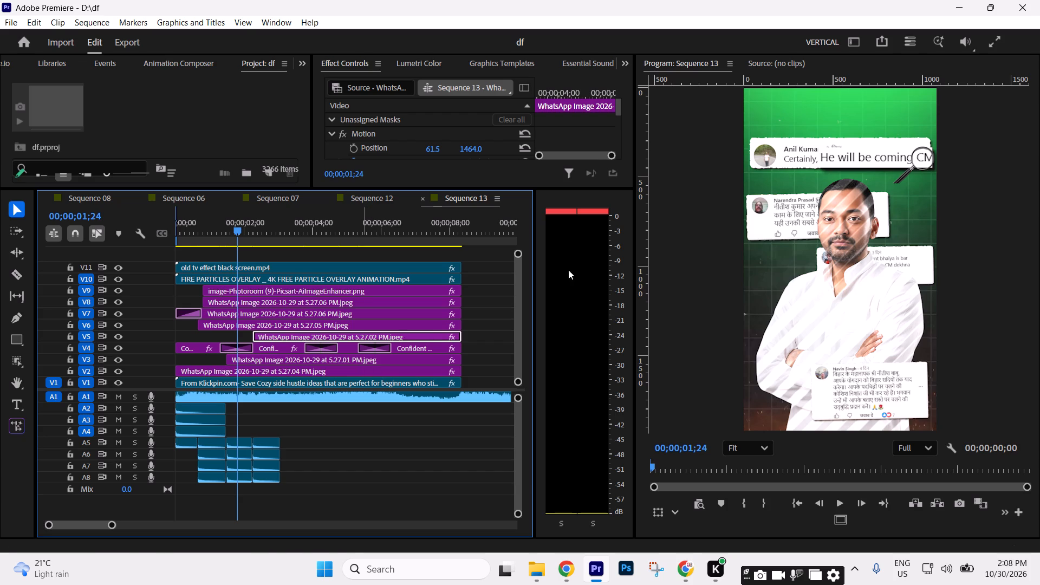
left_click_drag(231, 223, 86, 242)
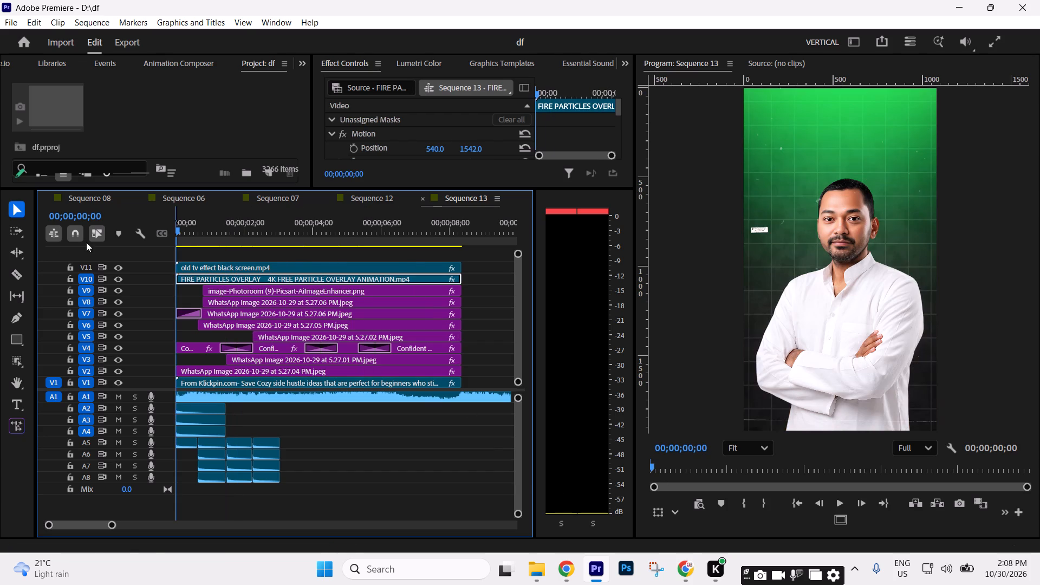
left_click_drag(86, 242, 53, 242)
key("space")
key("space")
key("space")
key("space")
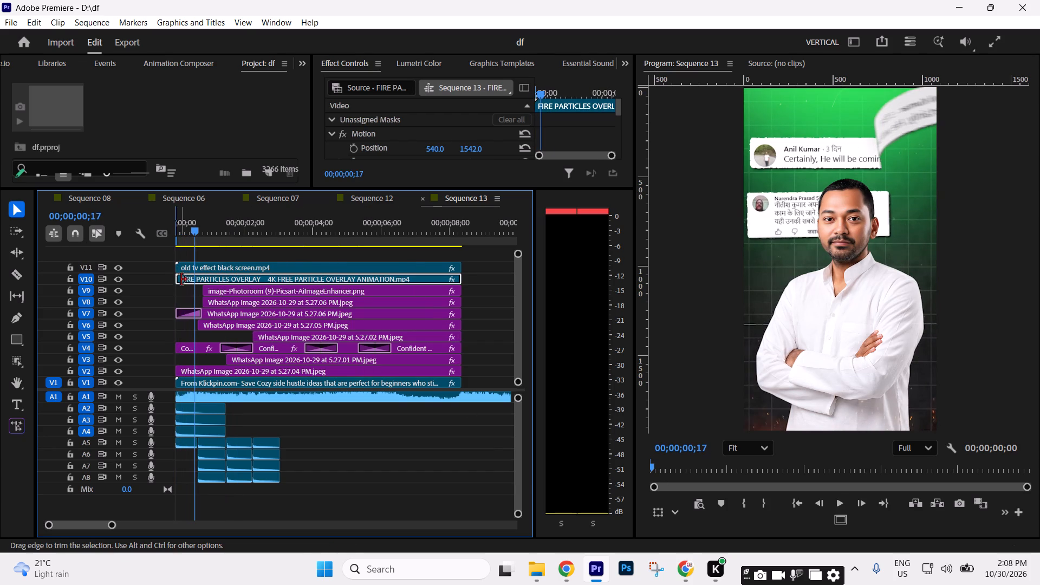
left_click(200, 369)
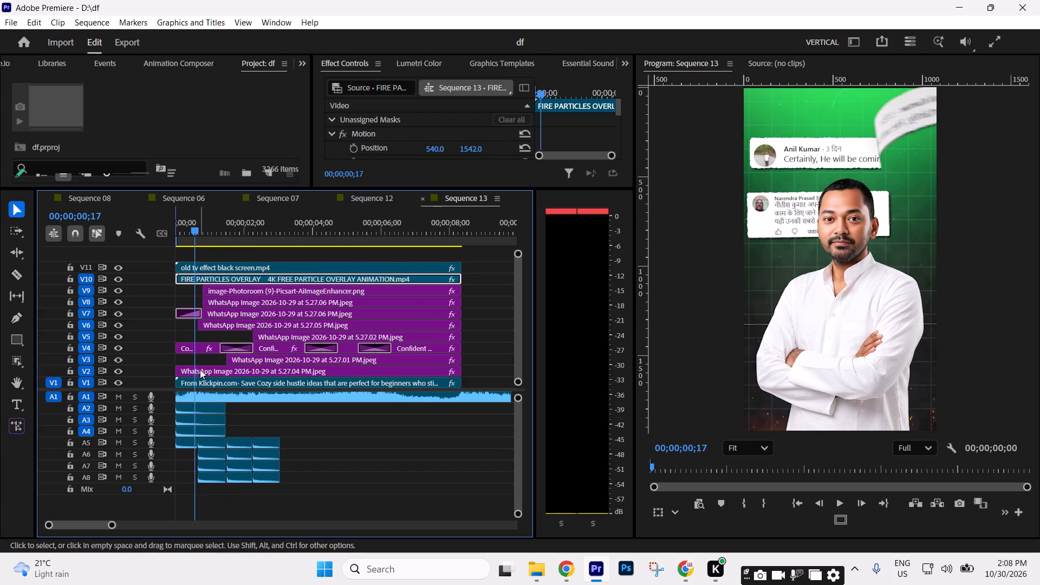
key("Down")
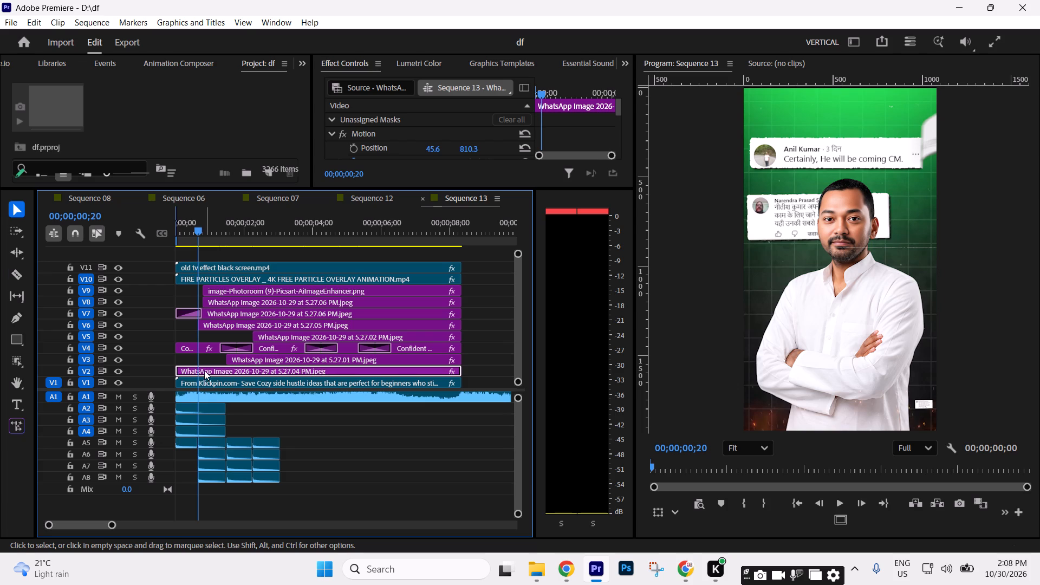
key("c")
left_click(200, 367)
key("v")
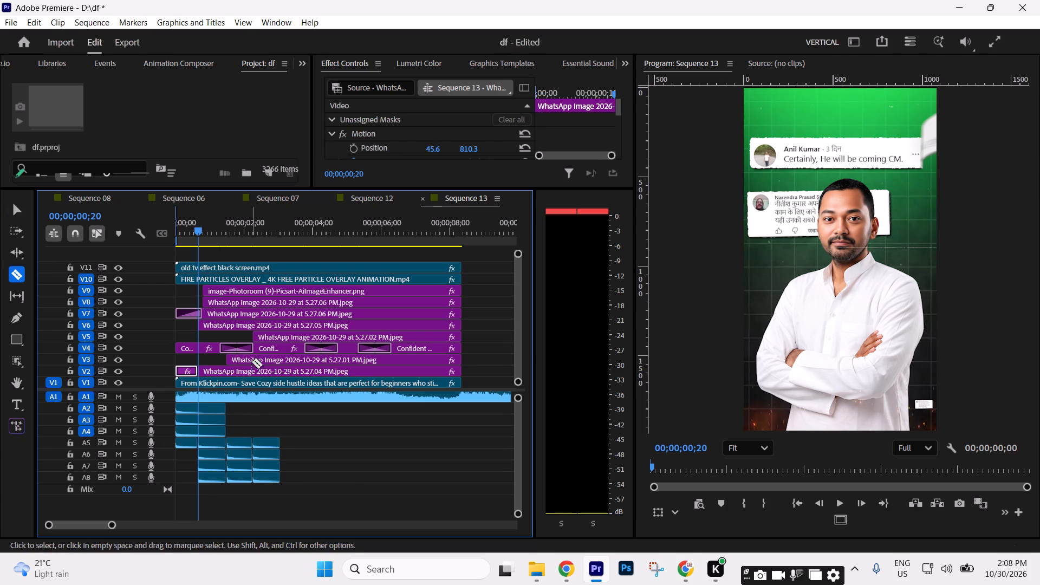
Split the V4 clip at the start of the V3 comment card, within the first V4 transition.
key("c")
left_click(230, 349)
key("v")
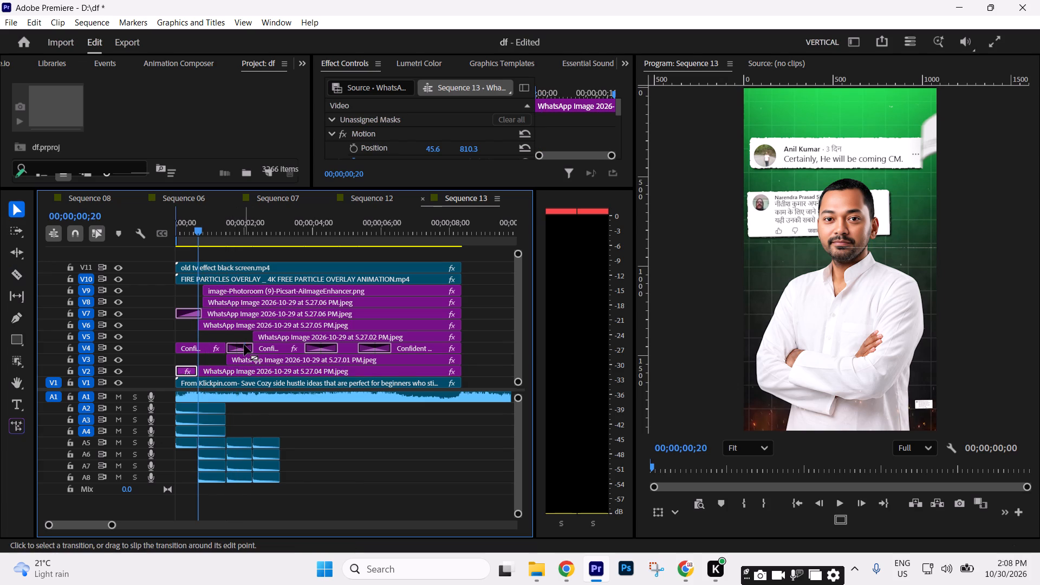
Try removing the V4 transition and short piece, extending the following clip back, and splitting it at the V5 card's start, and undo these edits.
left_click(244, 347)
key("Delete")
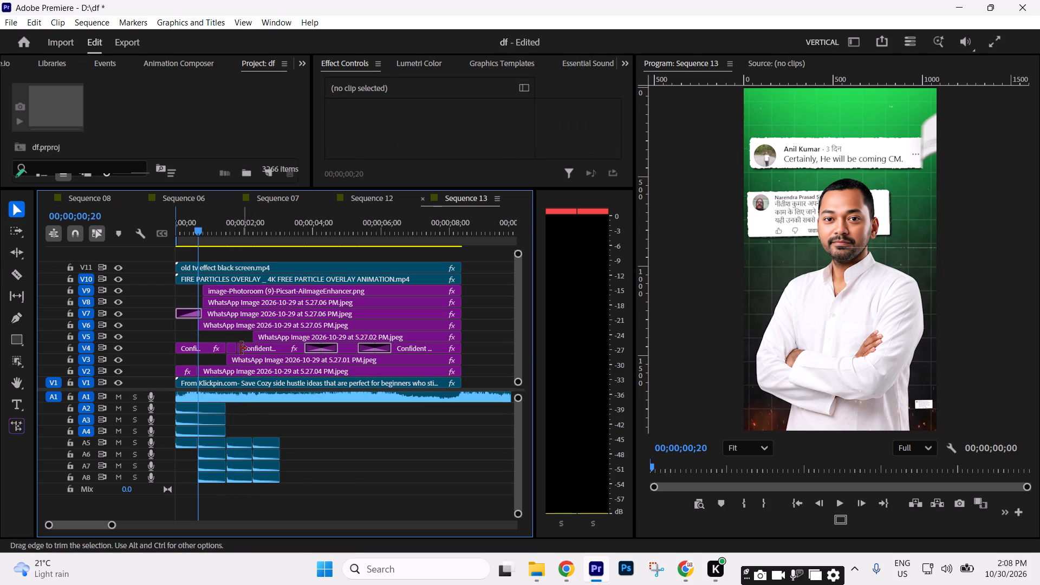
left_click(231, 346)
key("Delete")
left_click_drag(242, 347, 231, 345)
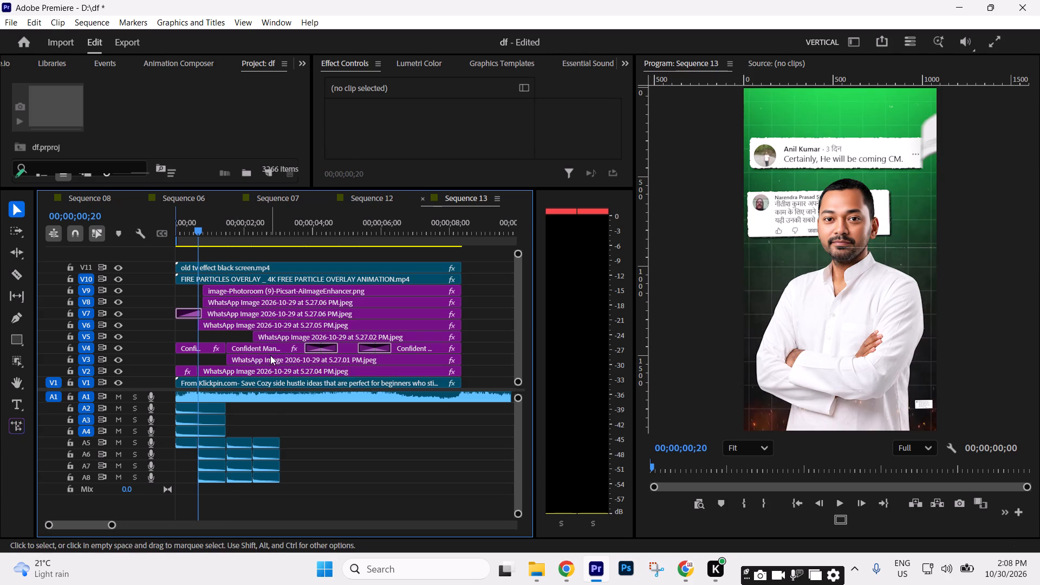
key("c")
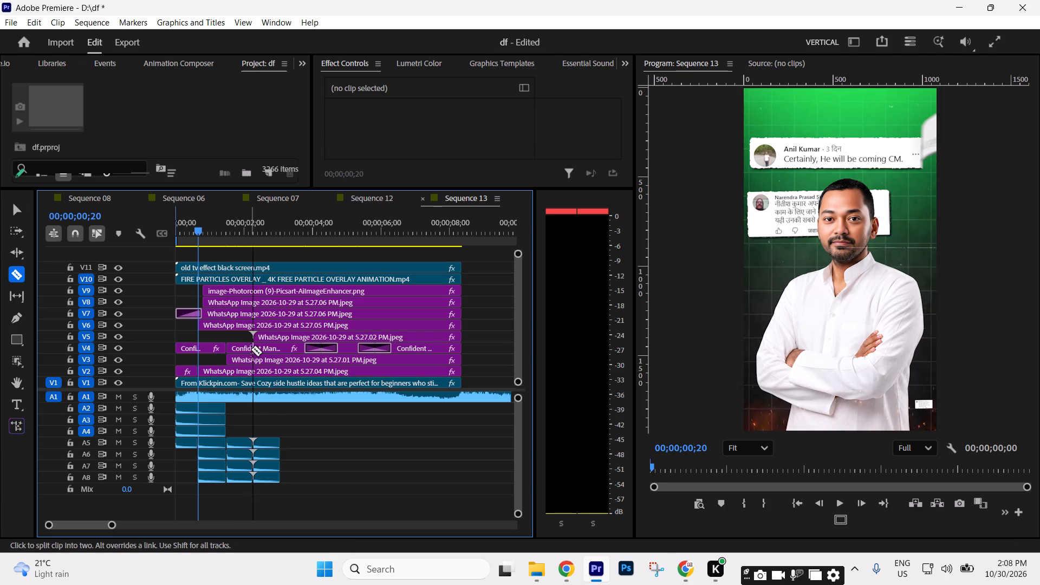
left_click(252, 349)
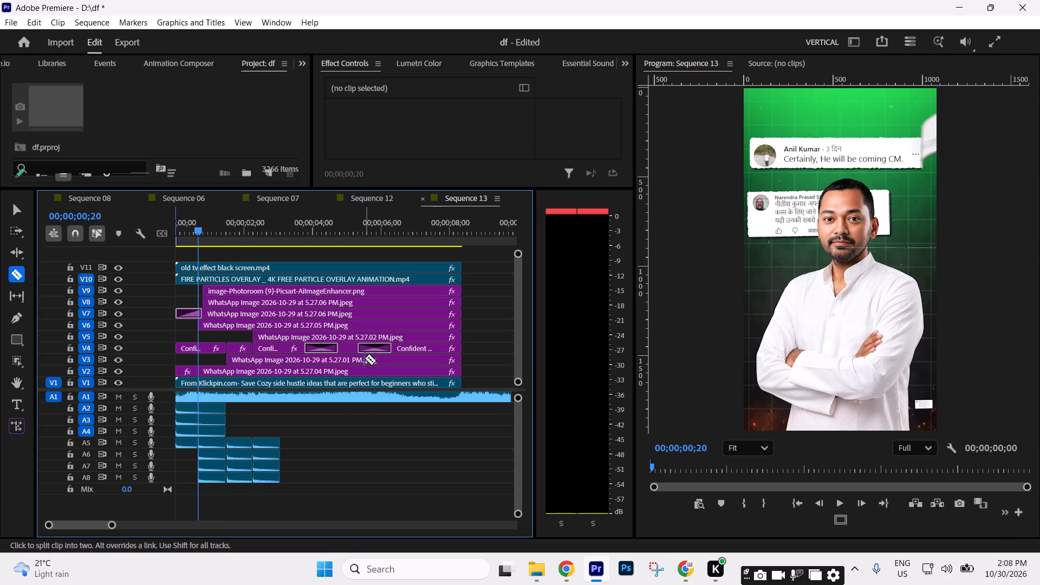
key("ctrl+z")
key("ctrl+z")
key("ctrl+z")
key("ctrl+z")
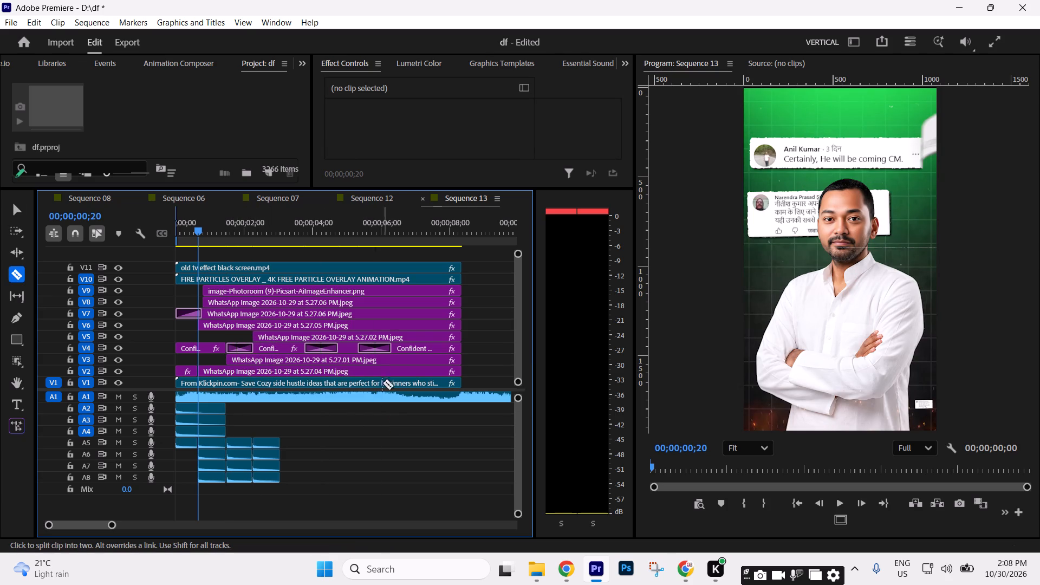
Play Sequence 13 from the opening at a wider timeline scale to review the cards and notification sounds together.
key("v")
left_click(399, 458)
key("space")
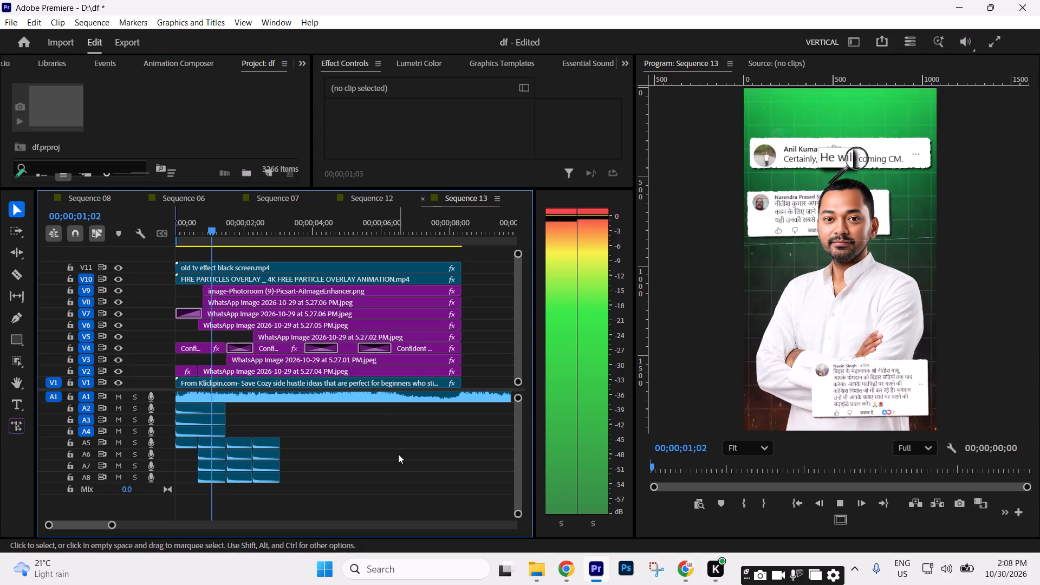
left_click_drag(114, 524, 156, 532)
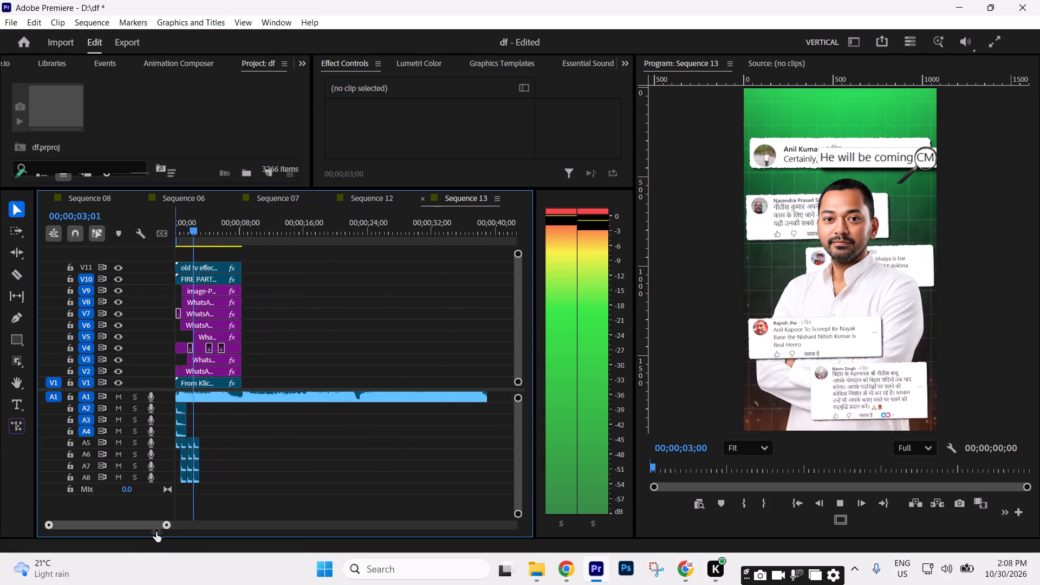
left_click_drag(156, 532, 146, 532)
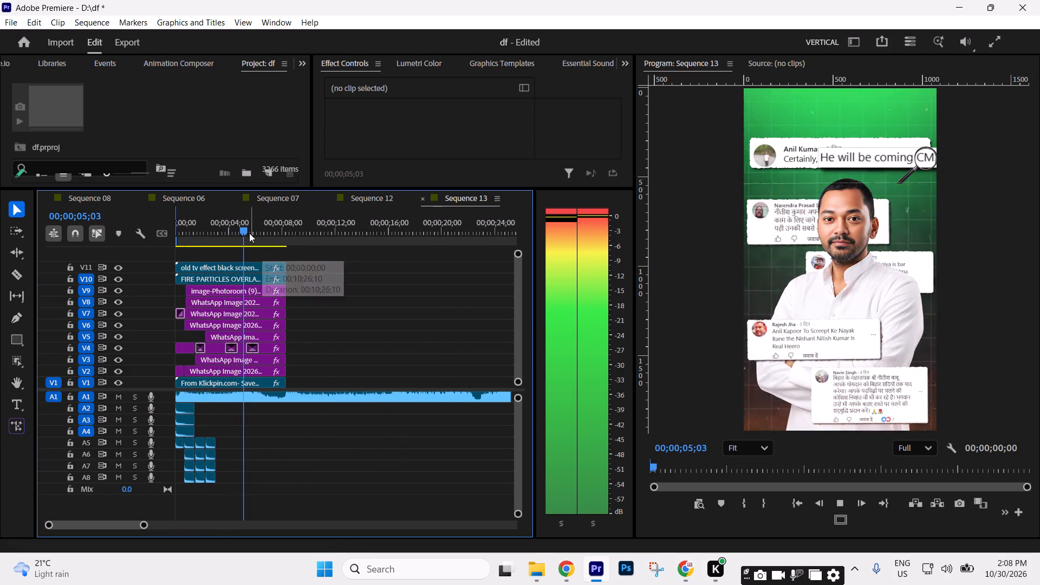
left_click_drag(248, 231, 213, 238)
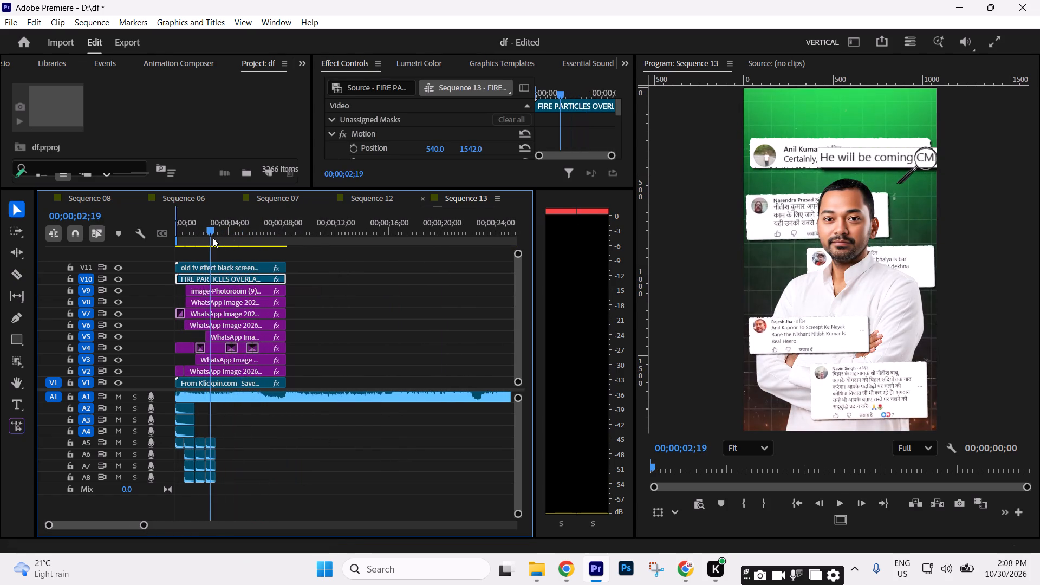
left_click_drag(213, 238, 116, 250)
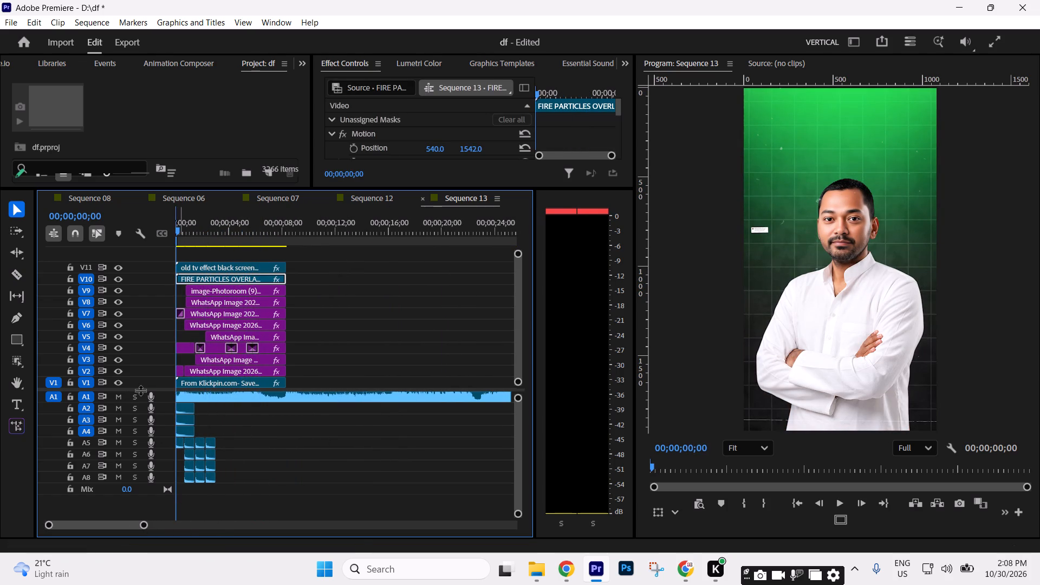
left_click_drag(140, 390, 144, 413)
key("space")
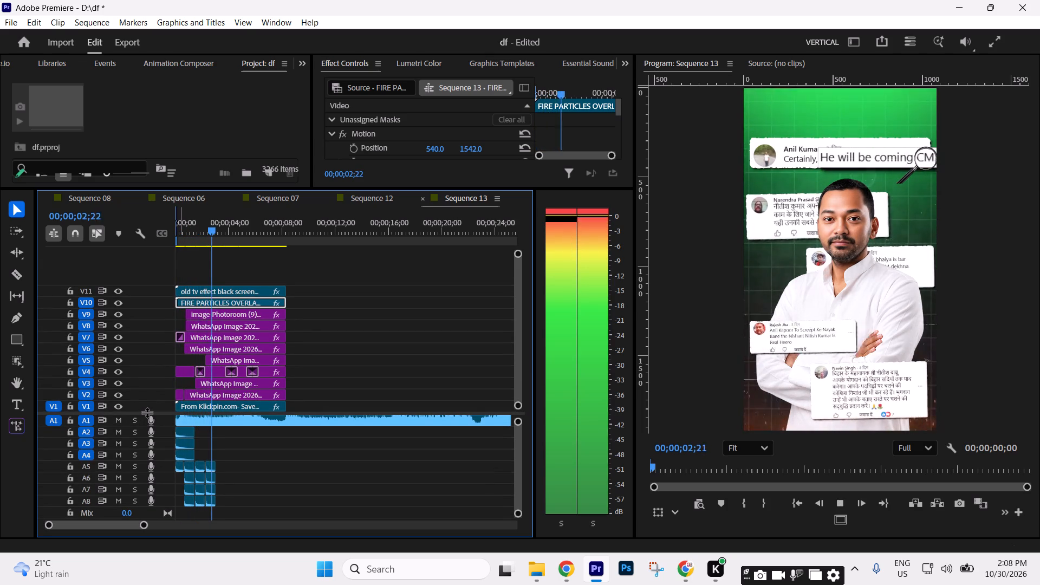
key("space")
key("space")
key("space")
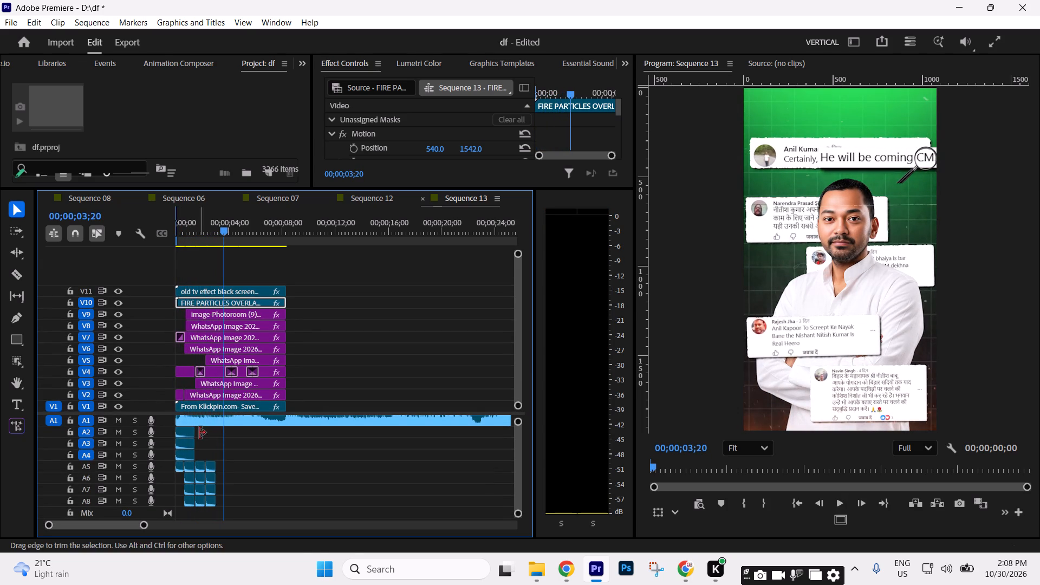
left_click_drag(205, 235, 142, 250)
left_click(350, 315)
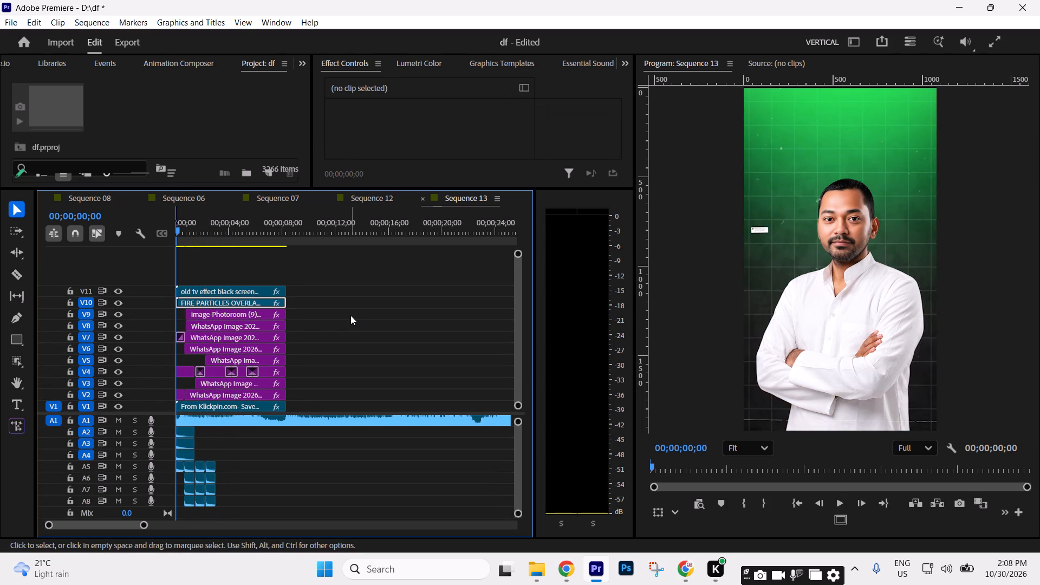
Save the project and enlarge the Project panel to show more of its media.
key("ctrl+s")
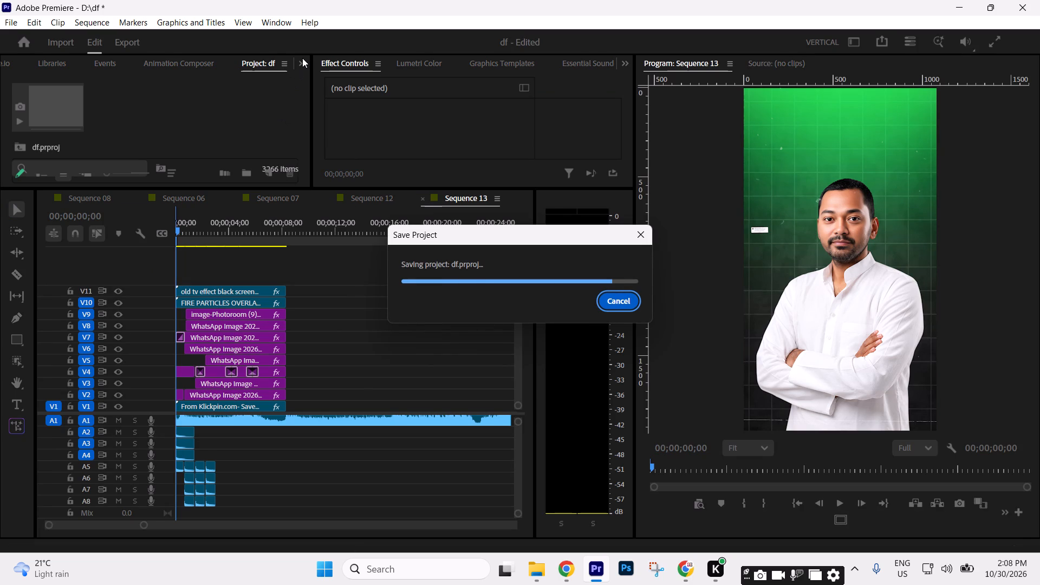
left_click_drag(302, 58, 322, 157)
left_click_drag(249, 189, 262, 303)
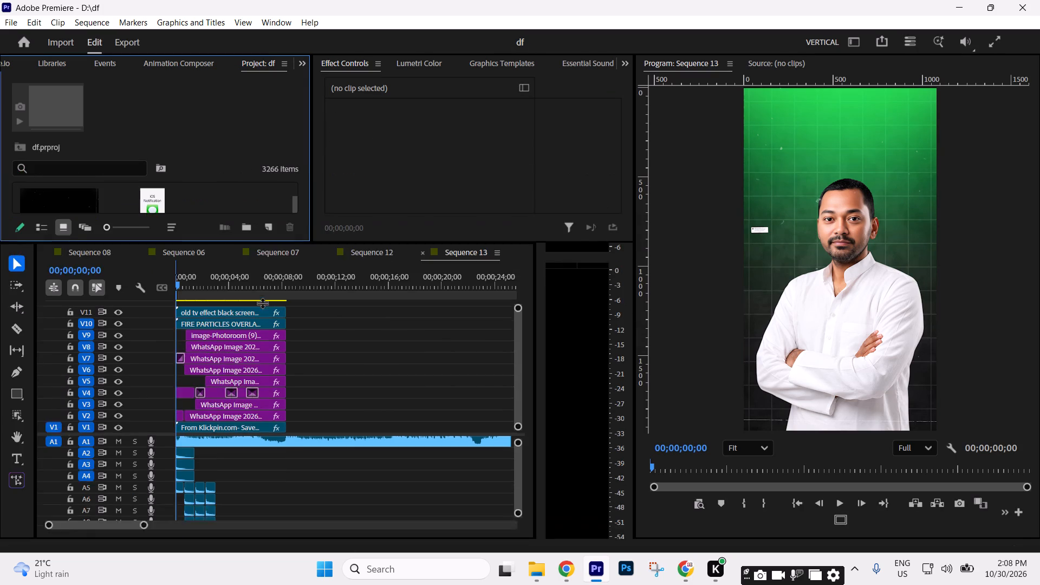
left_click_drag(262, 303, 263, 341)
key("ctrl+s")
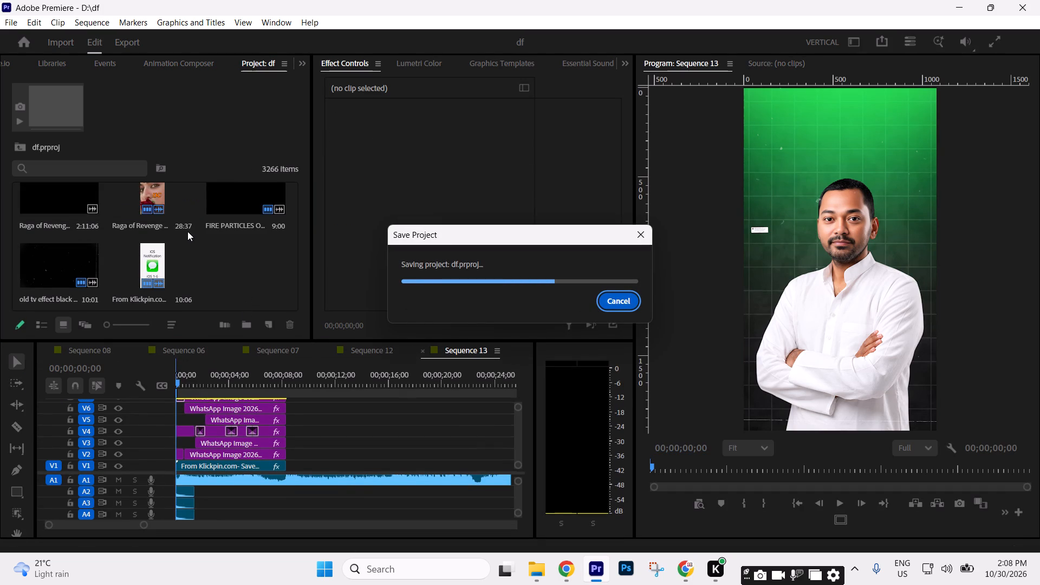
Import Page Turn Sound Effect! Flip Sound Effect!.mp4 from the SOUND EFFECT folder inside Transition on drive E.
double_click(228, 261)
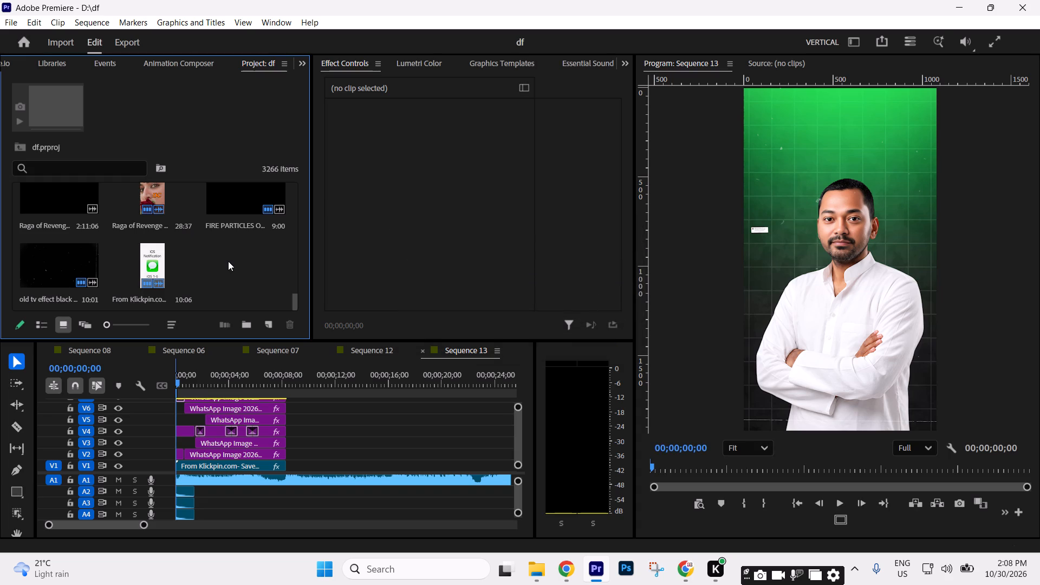
scroll(526, 310, "down", 2)
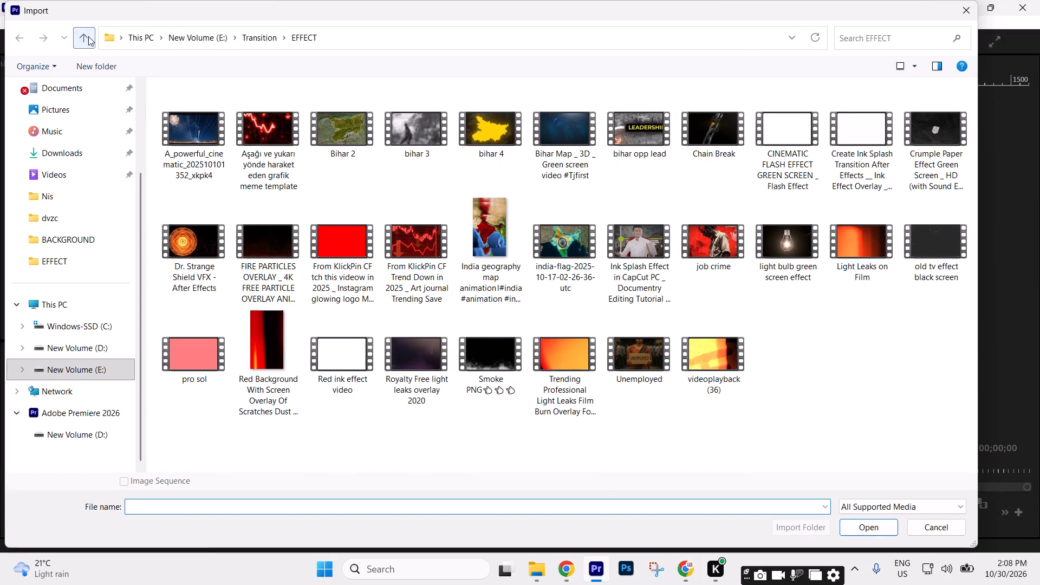
left_click(87, 36)
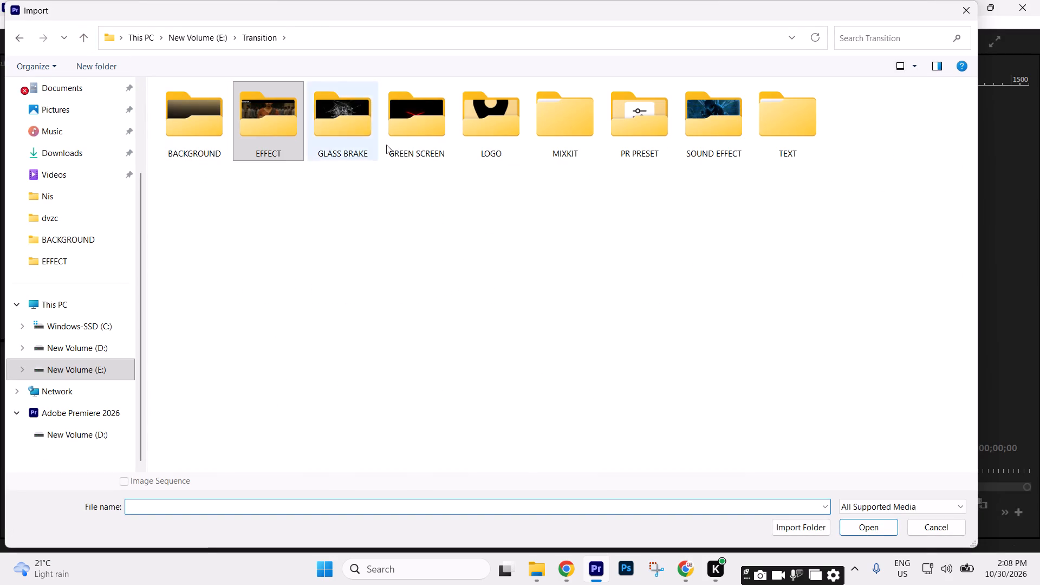
double_click(711, 136)
scroll(545, 302, "down", 5)
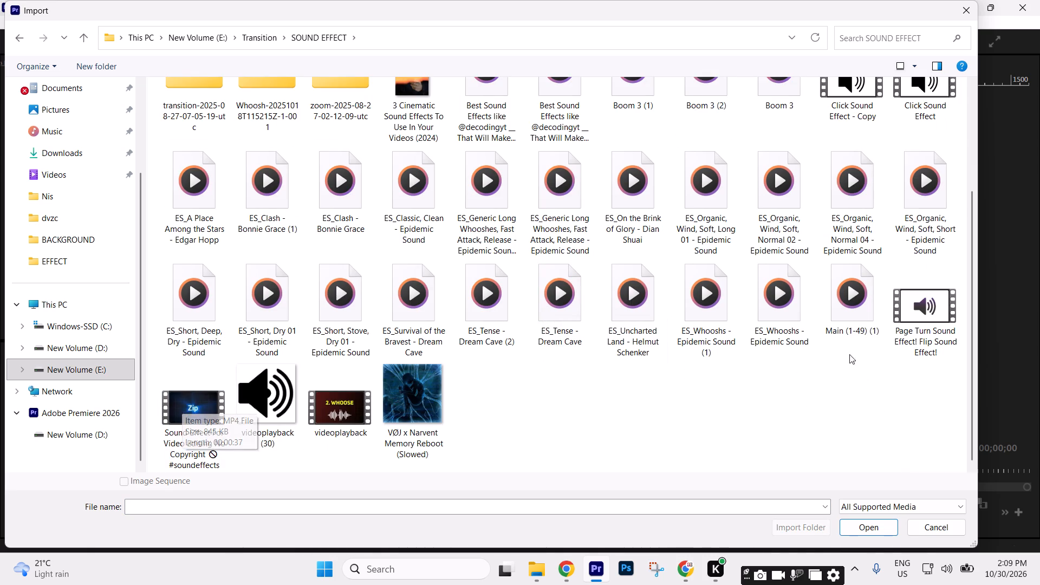
left_click(899, 319)
key("Return")
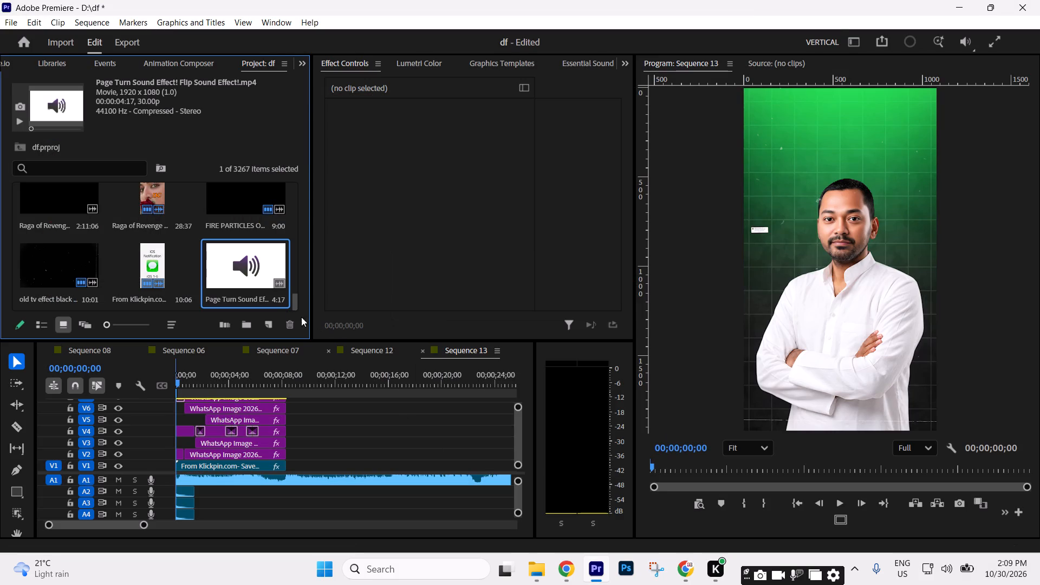
Place the page-turn clip on V3 and A3 in the empty stretch after the card clips, and unlink its video and audio.
left_click_drag(251, 283, 357, 445)
left_click(381, 445)
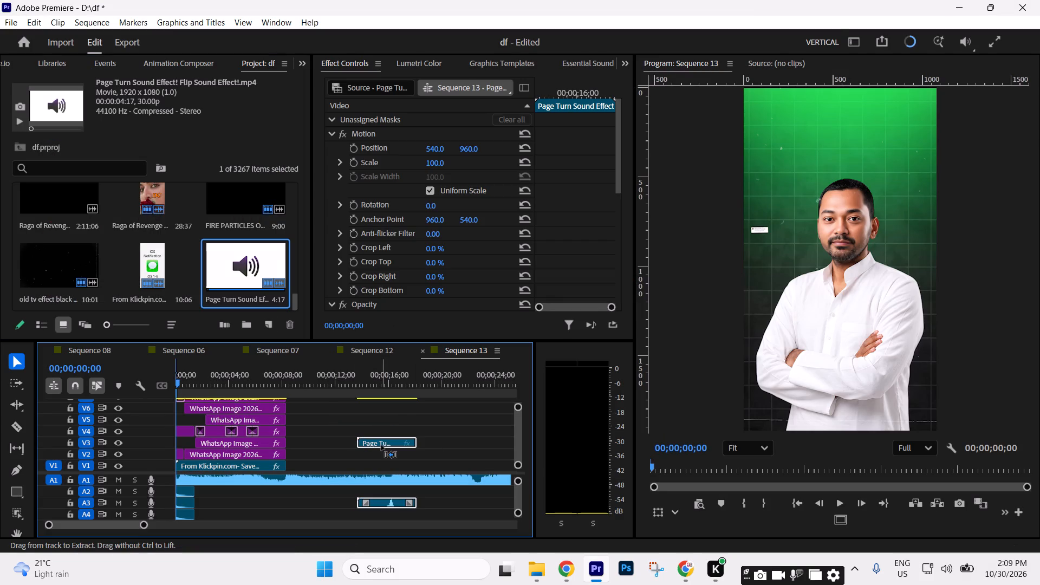
key("ctrl+l")
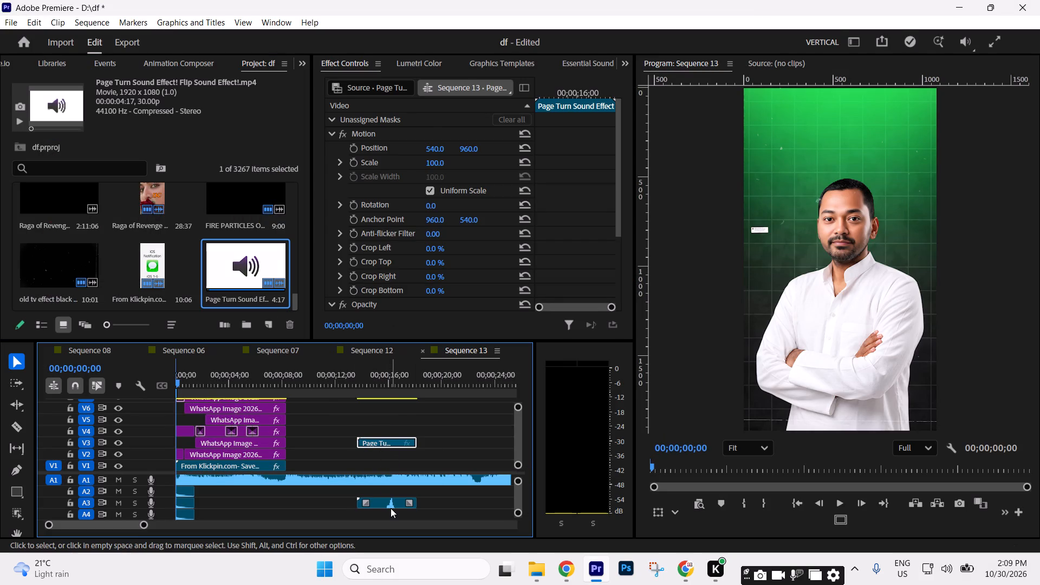
left_click(391, 505)
left_click(452, 508)
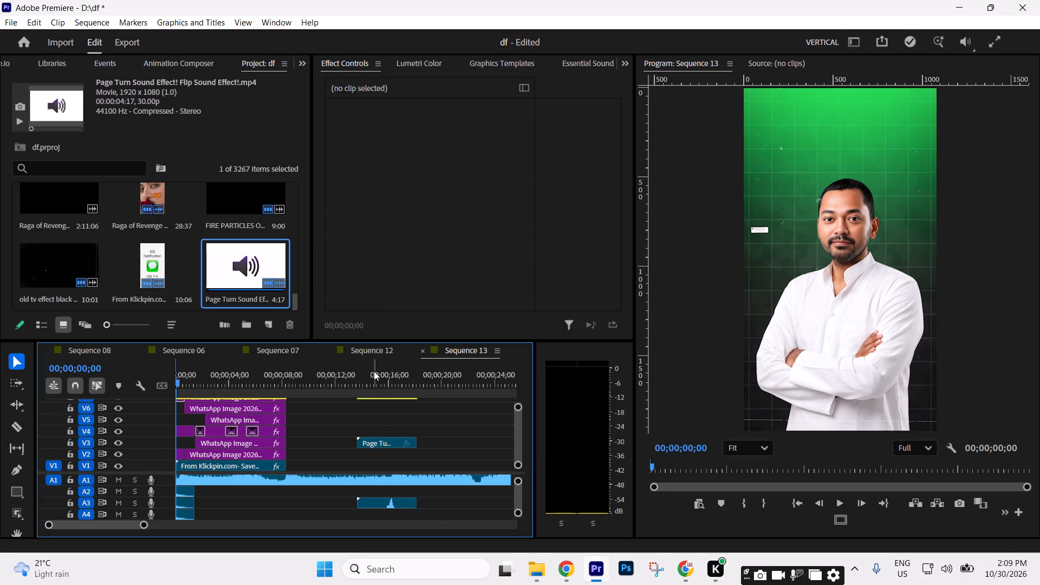
Play the page-turn clip to locate its flip sound, trim the A3 audio around it to about one second, and add a fade-out.
left_click(374, 371)
key("space")
key("space")
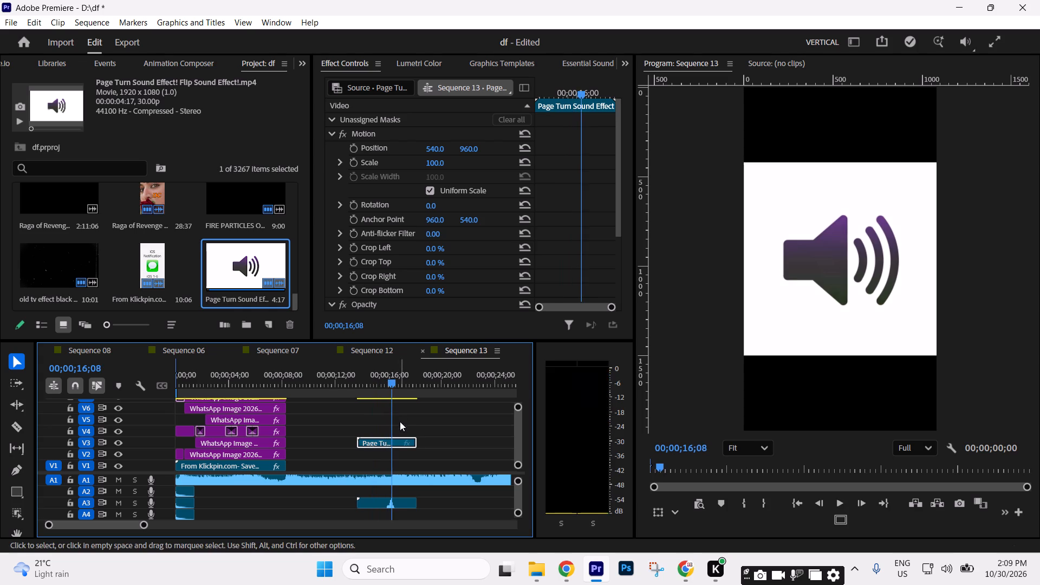
key("space")
key("space")
left_click_drag(356, 508, 379, 506)
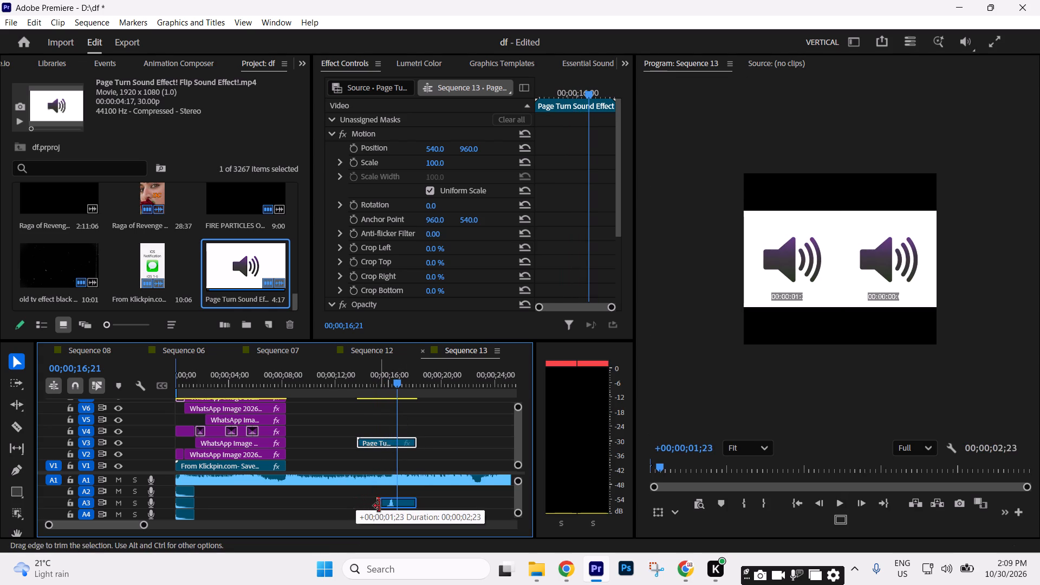
left_click_drag(379, 506, 380, 505)
left_click_drag(413, 499, 397, 496)
left_click_drag(418, 503, 407, 500)
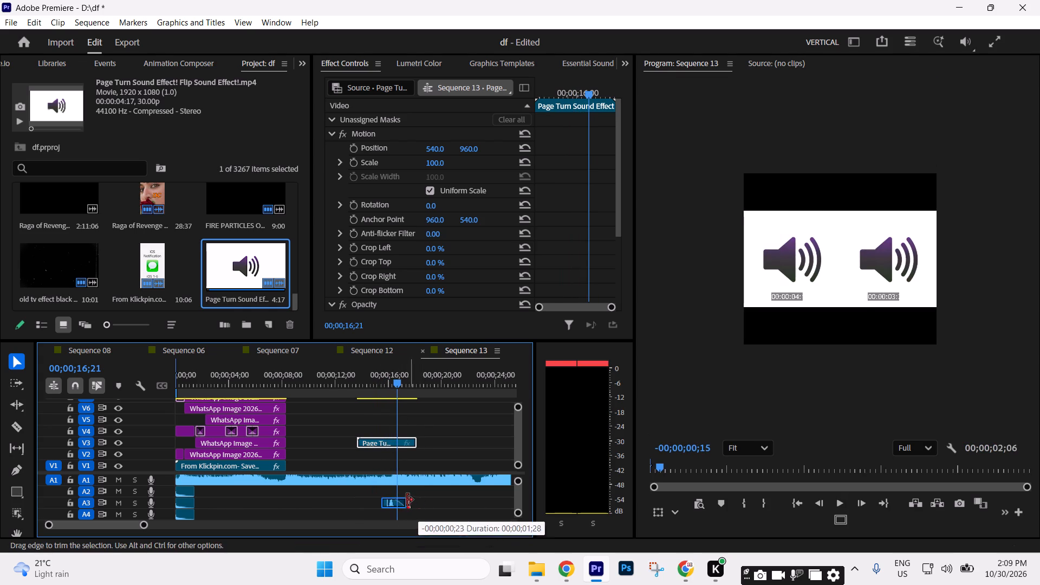
left_click_drag(407, 500, 401, 498)
Move the trimmed page-turn audio from A3 to the very start of Sequence 13, inserting it on A1 ahead of all existing clips.
left_click_drag(390, 503, 247, 516)
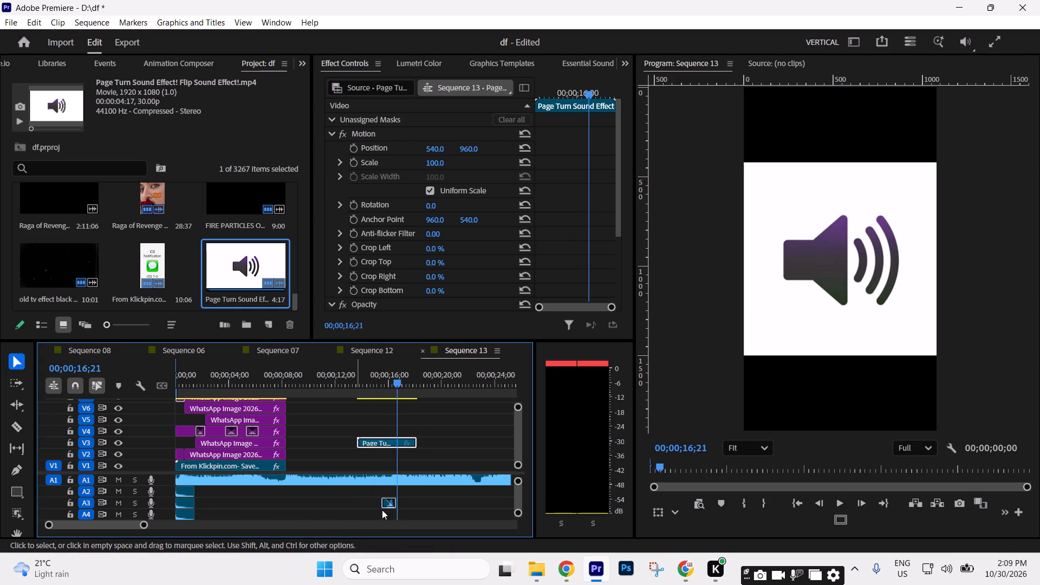
key("ctrl+z")
left_click_drag(436, 499, 368, 505)
left_click_drag(145, 524, 166, 525)
key("ctrl+x")
left_click_drag(283, 380, 10, 403)
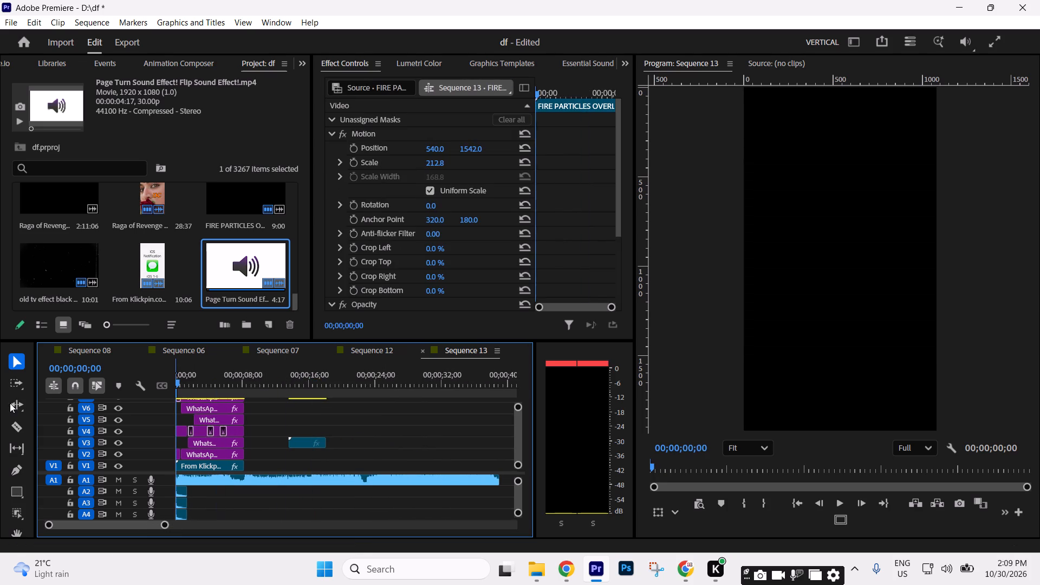
left_click_drag(10, 403, 5, 404)
left_click_drag(166, 526, 81, 529)
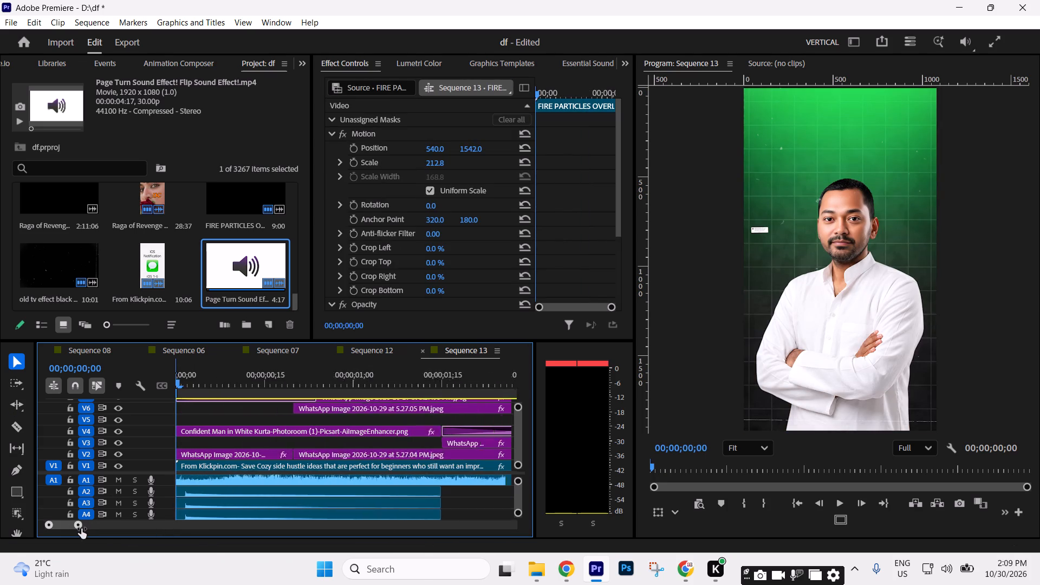
left_click_drag(81, 529, 83, 529)
key("shift+v")
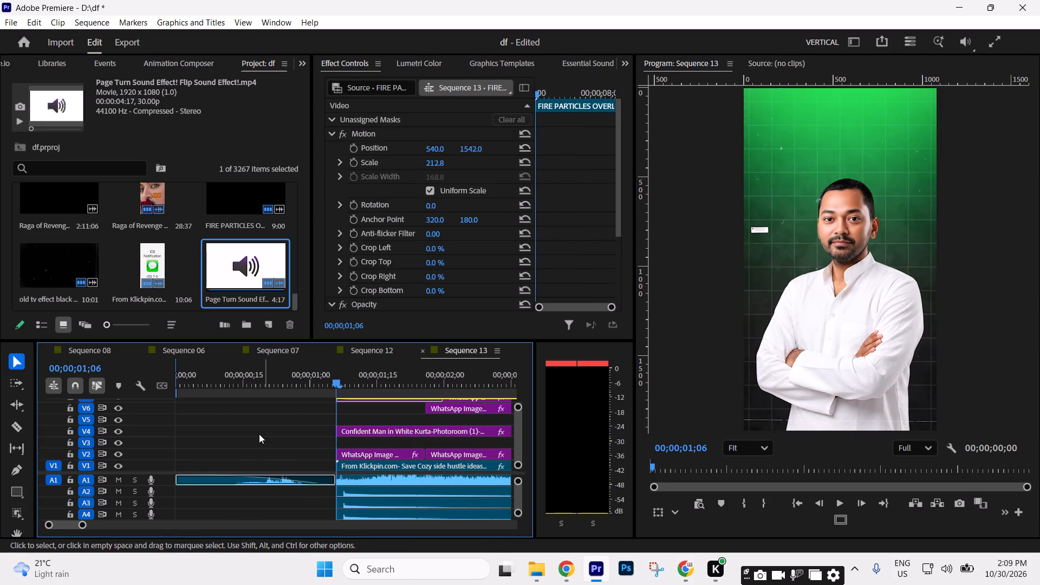
left_click(259, 434)
left_click_drag(177, 480, 216, 479)
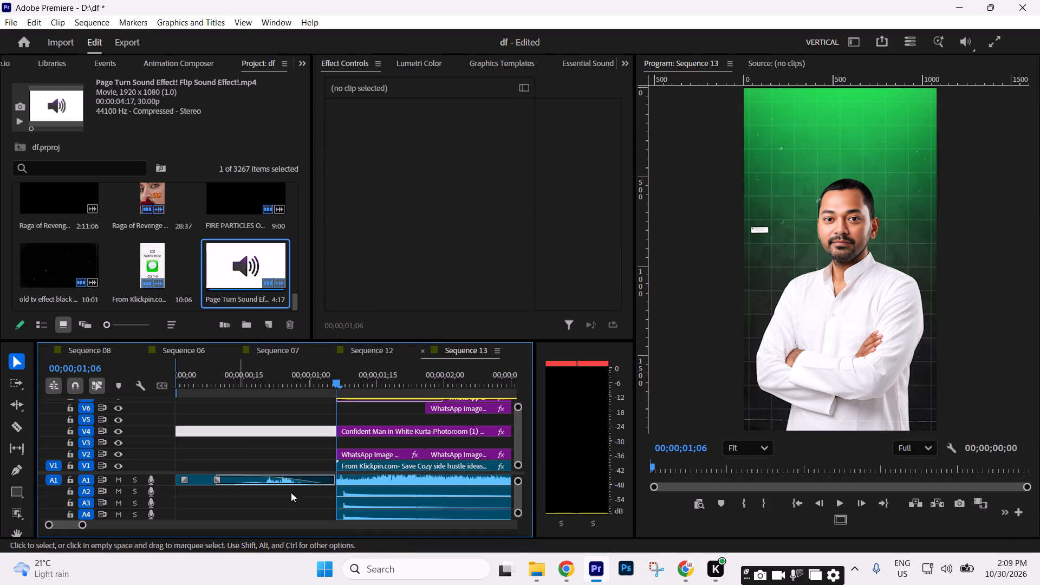
Duplicate the page-turn sound from the start of A1 onto A2, A3 and A4, aligned with the original.
left_click(519, 517)
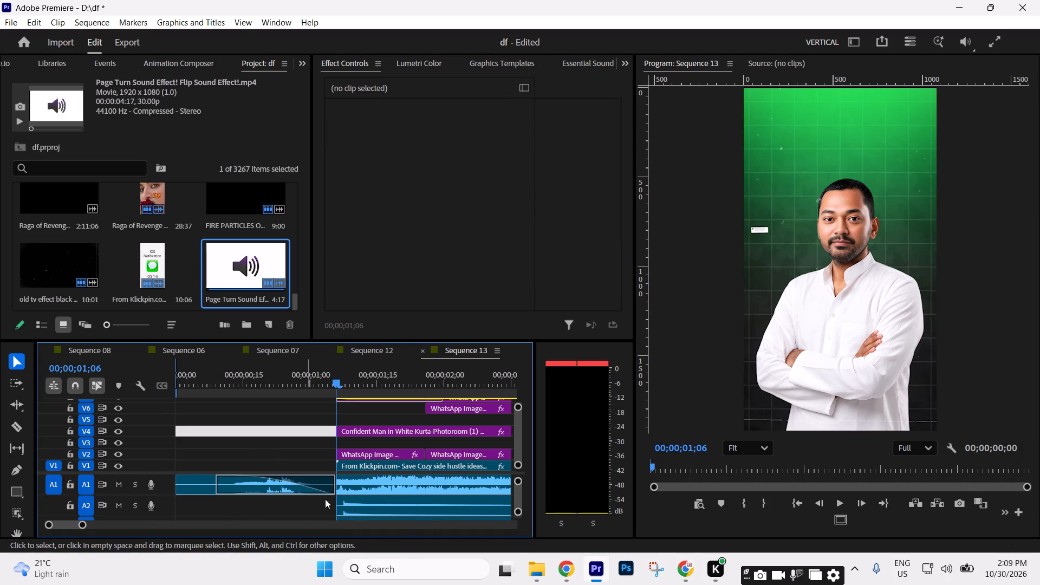
left_click_drag(521, 510, 521, 536)
left_click_drag(158, 472, 157, 455)
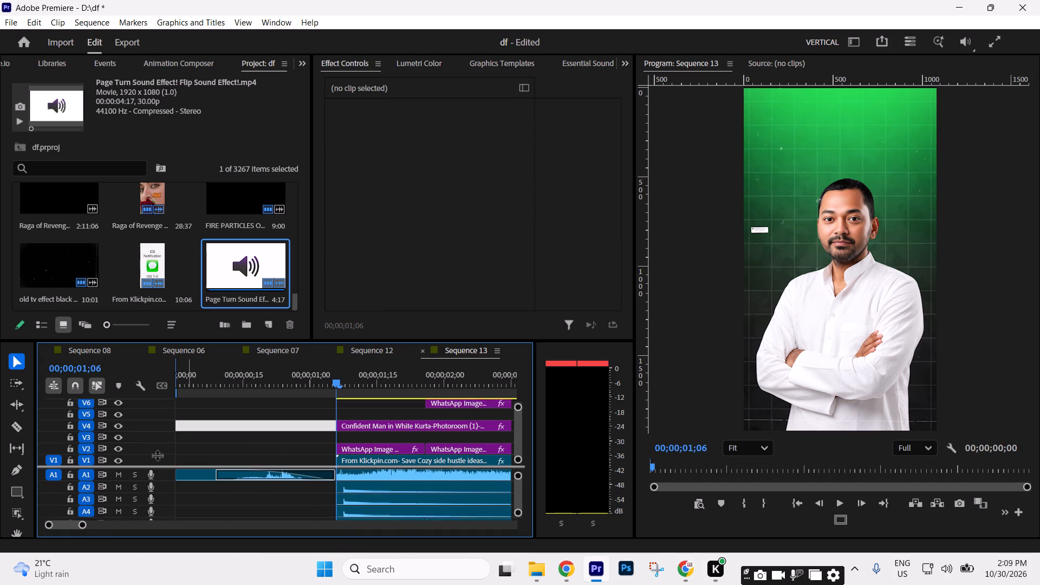
left_click_drag(157, 455, 160, 420)
left_click_drag(265, 460, 240, 426)
left_click_drag(263, 433, 263, 450, "alt")
left_click_drag(263, 453, 263, 438)
left_click(270, 468)
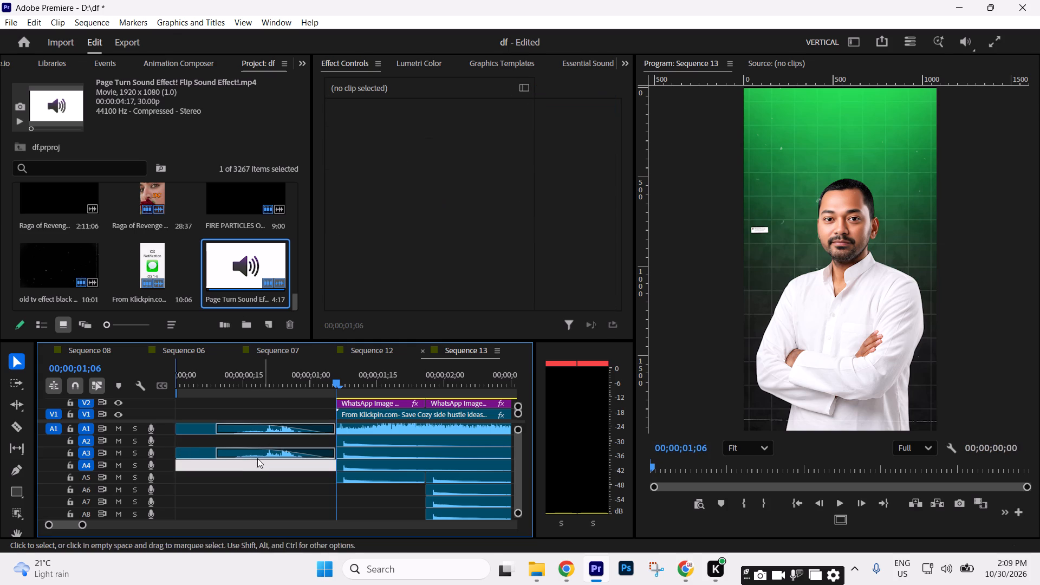
left_click(250, 452)
left_click_drag(238, 453, 237, 444, "alt")
left_click(226, 491)
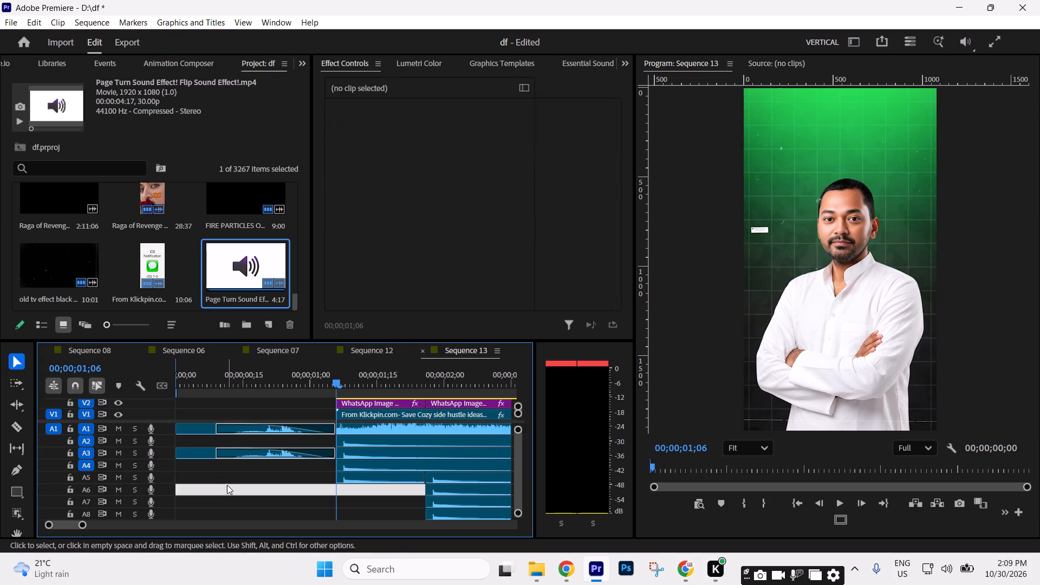
left_click_drag(230, 485, 205, 450)
left_click_drag(198, 456, 198, 463, "alt")
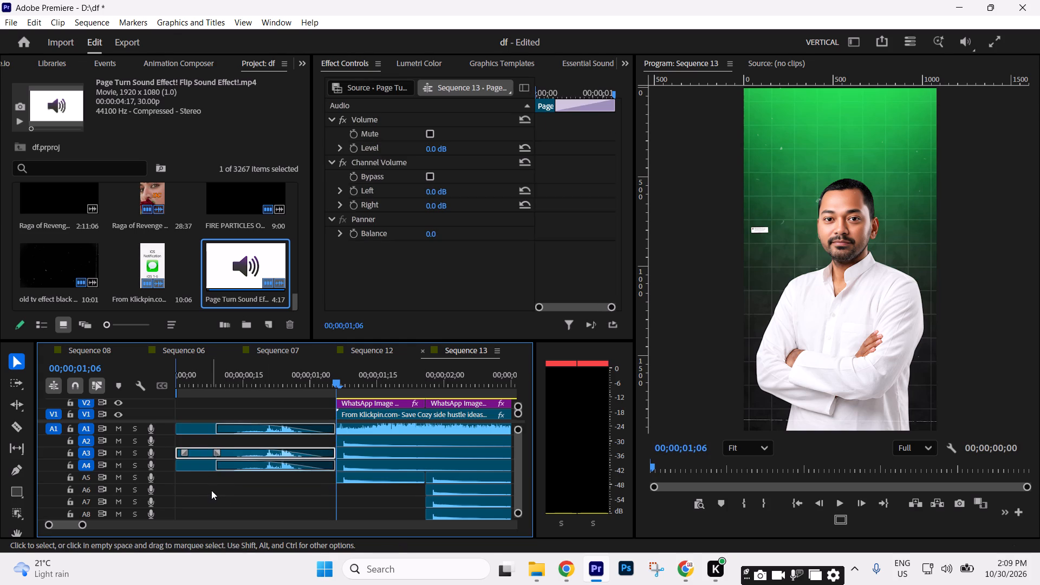
left_click_drag(211, 490, 200, 470)
left_click_drag(200, 469, 200, 478, "alt")
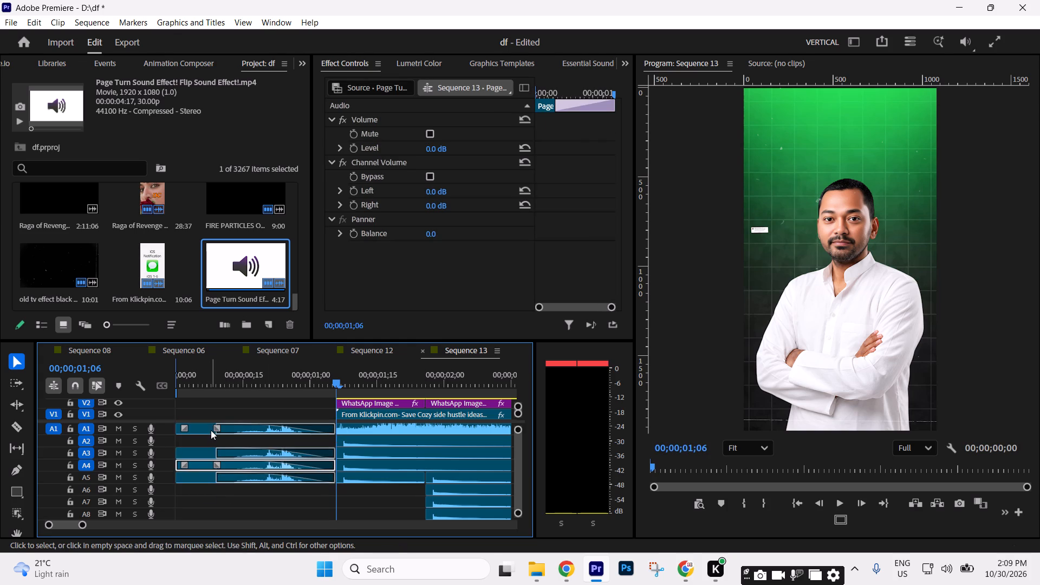
Regroup the four page-turn sound copies at the sequence start so they sit stacked together on A1 to A4.
left_click_drag(211, 430, 209, 441)
left_click_drag(218, 420, 243, 478)
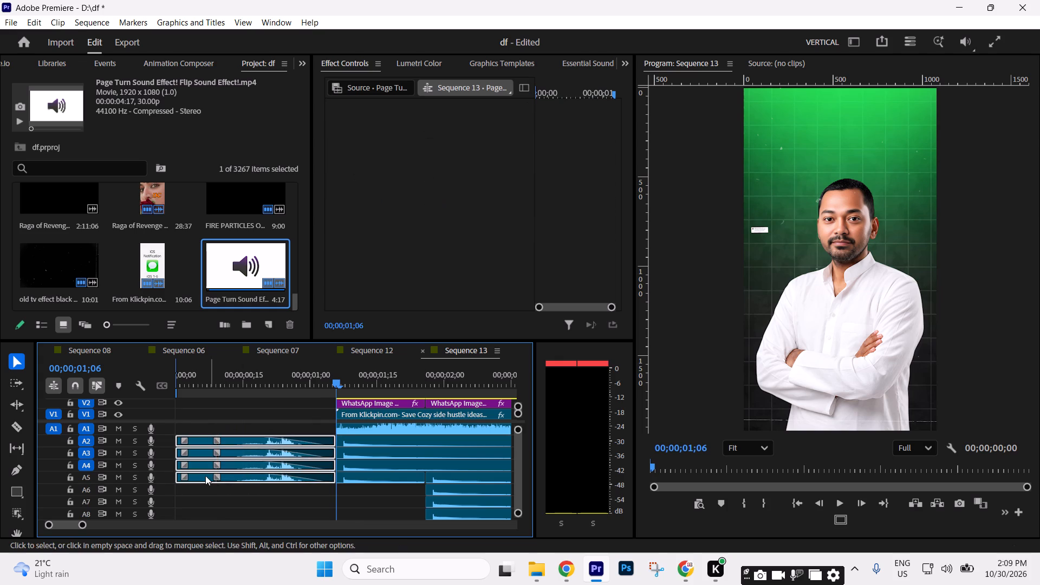
left_click_drag(204, 476, 204, 464)
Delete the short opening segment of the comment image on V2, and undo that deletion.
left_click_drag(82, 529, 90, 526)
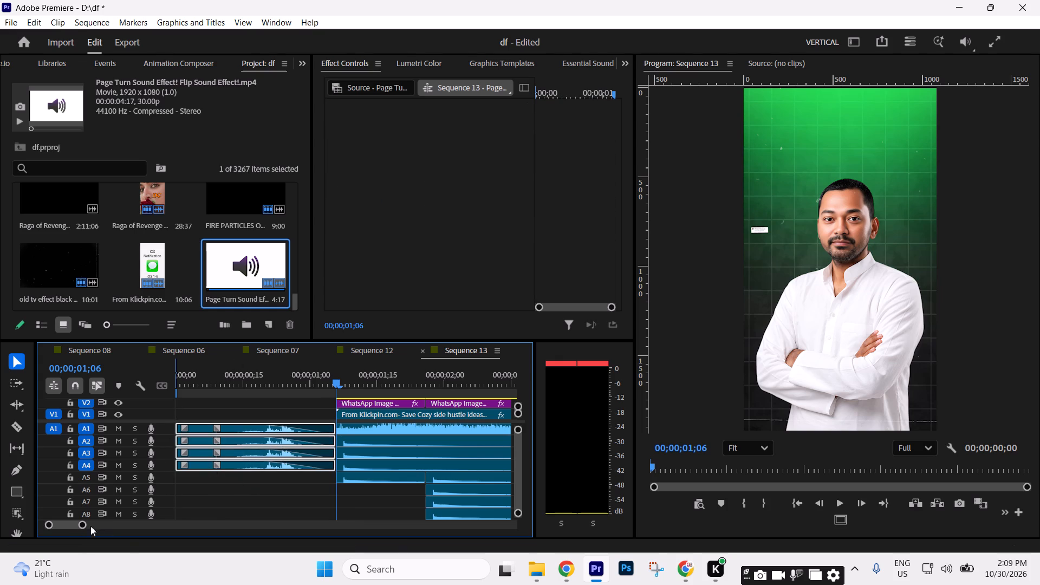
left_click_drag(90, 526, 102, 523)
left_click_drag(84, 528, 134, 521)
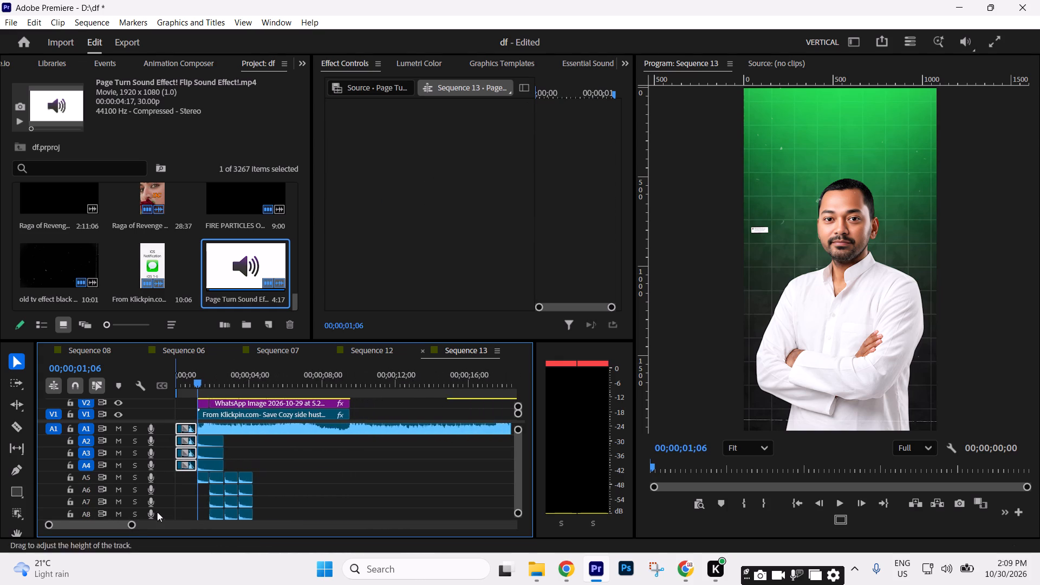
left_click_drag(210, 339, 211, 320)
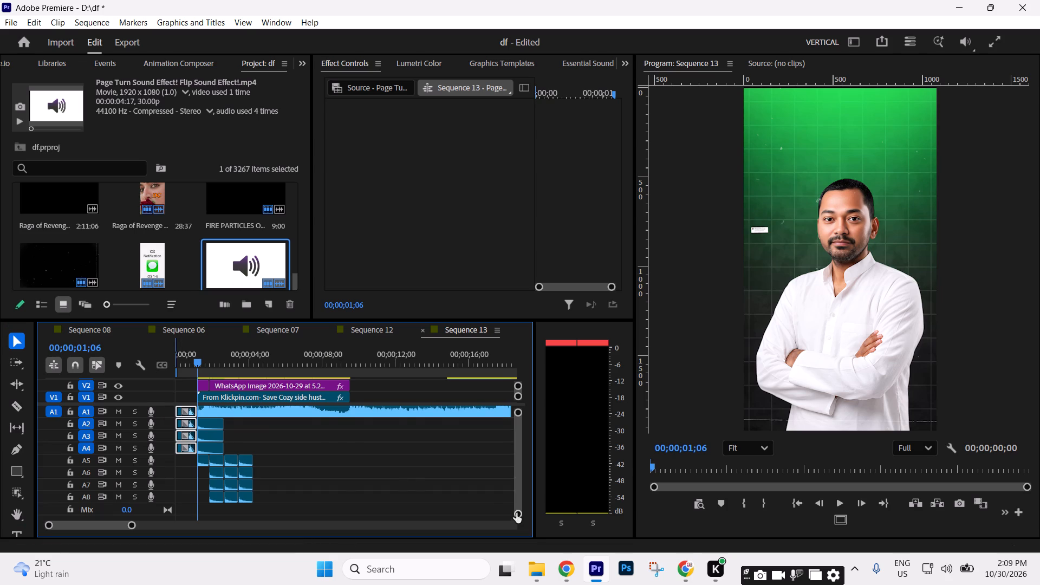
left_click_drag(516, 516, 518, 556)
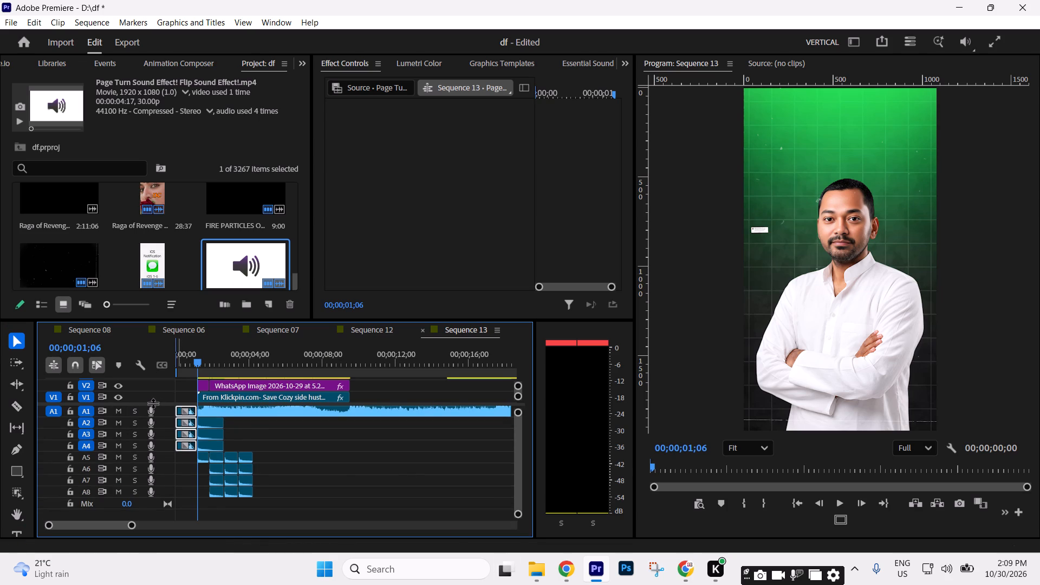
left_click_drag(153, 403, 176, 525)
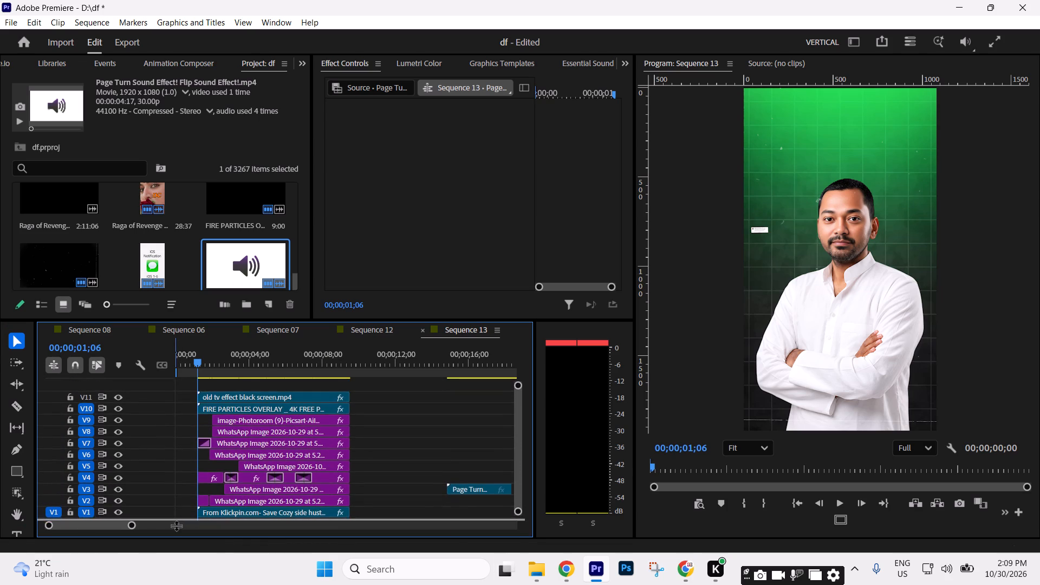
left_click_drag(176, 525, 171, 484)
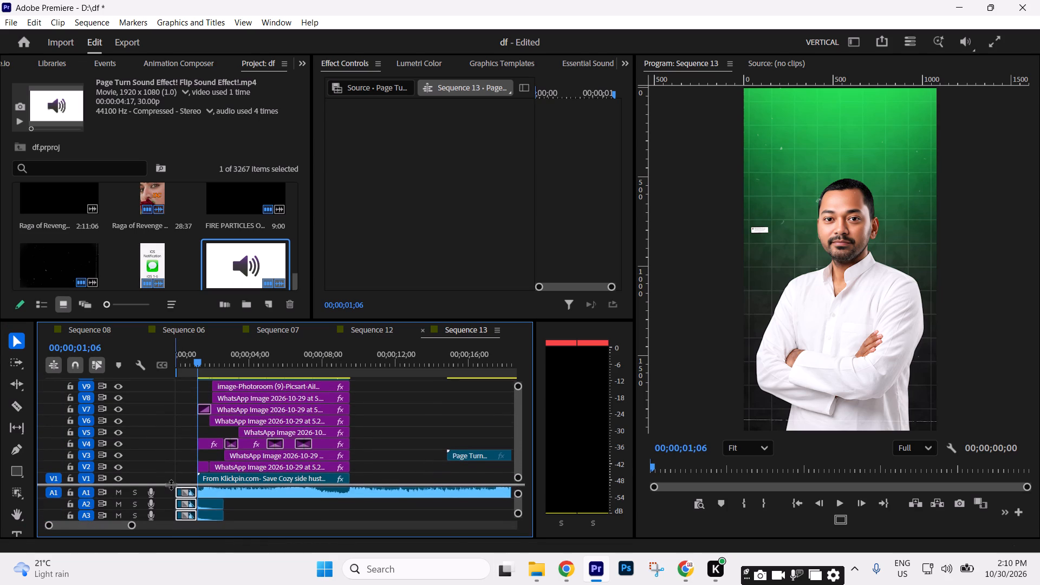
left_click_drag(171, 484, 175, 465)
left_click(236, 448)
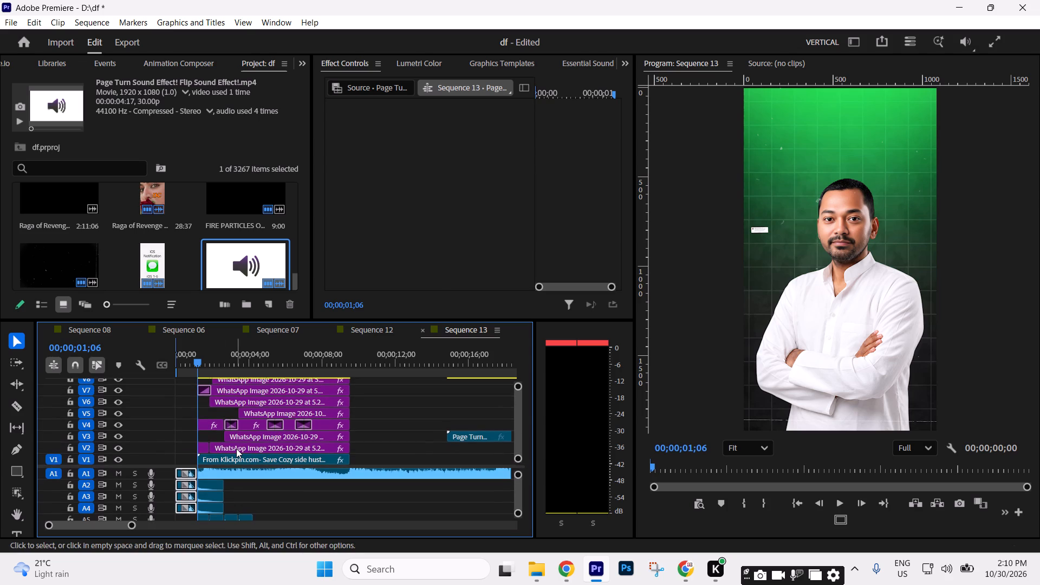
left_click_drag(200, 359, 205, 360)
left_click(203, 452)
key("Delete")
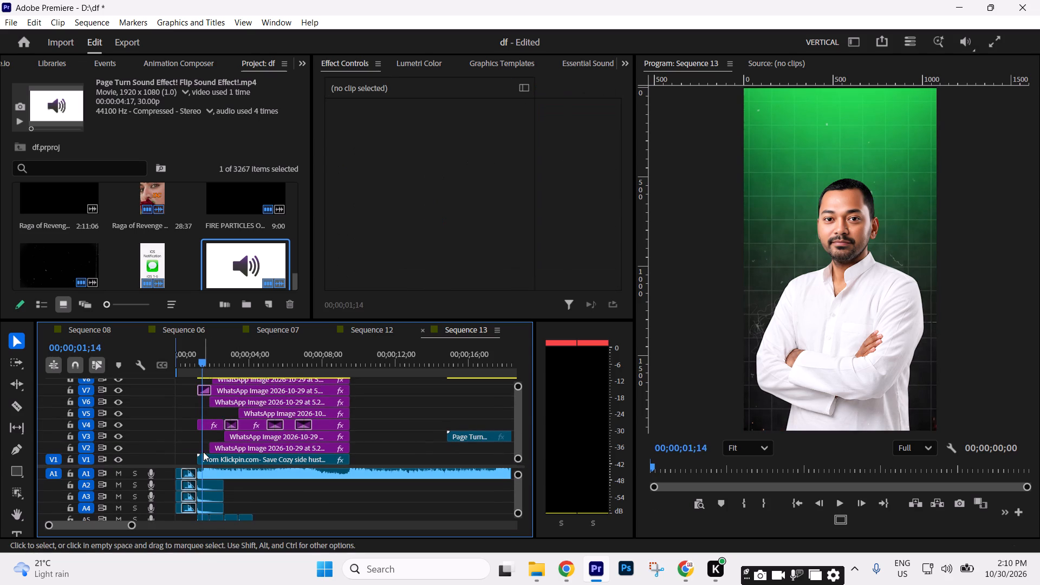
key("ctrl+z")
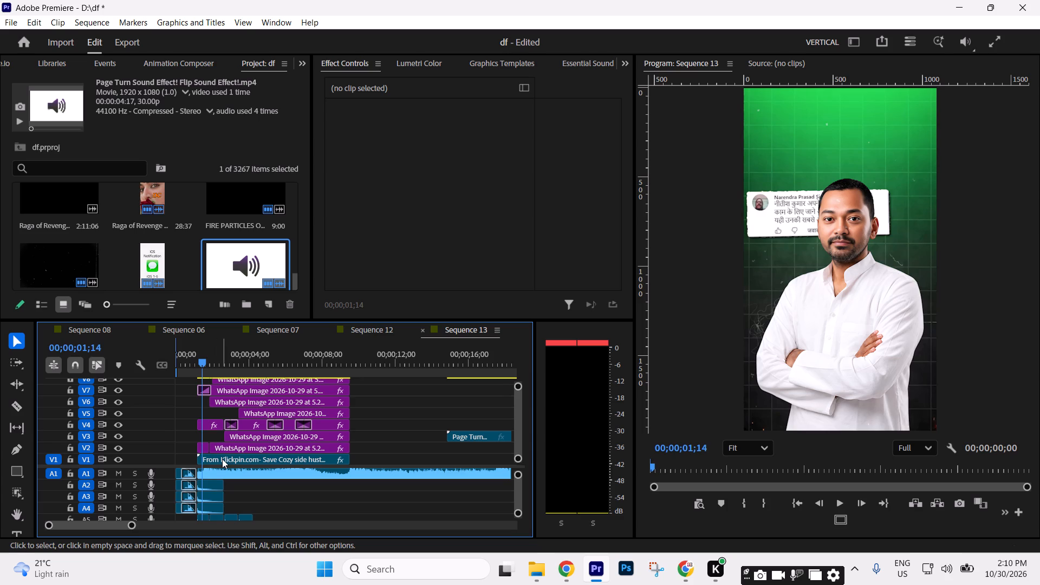
Delete the short opening segment on V2, extend the following comment image back over its gap, and play the opening to check it.
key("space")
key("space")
left_click(204, 450)
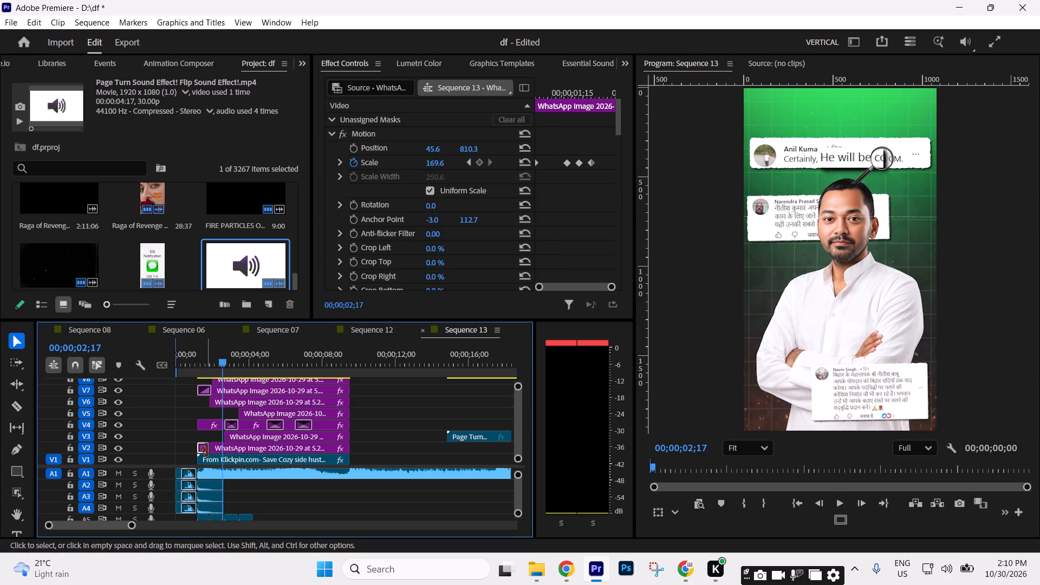
key("Delete")
left_click_drag(214, 447, 205, 446)
left_click_drag(202, 349, 196, 354)
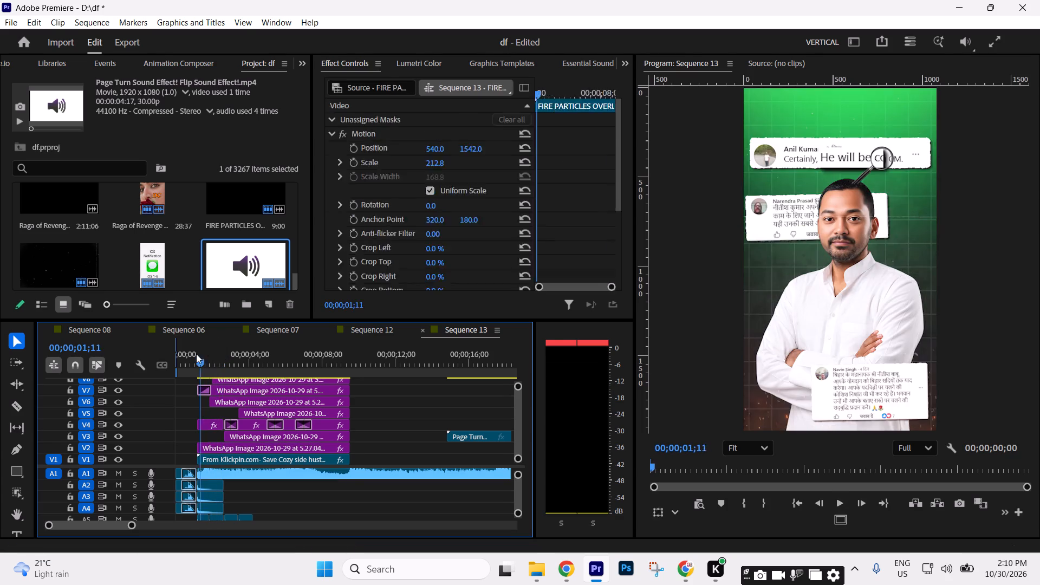
left_click_drag(196, 354, 194, 357)
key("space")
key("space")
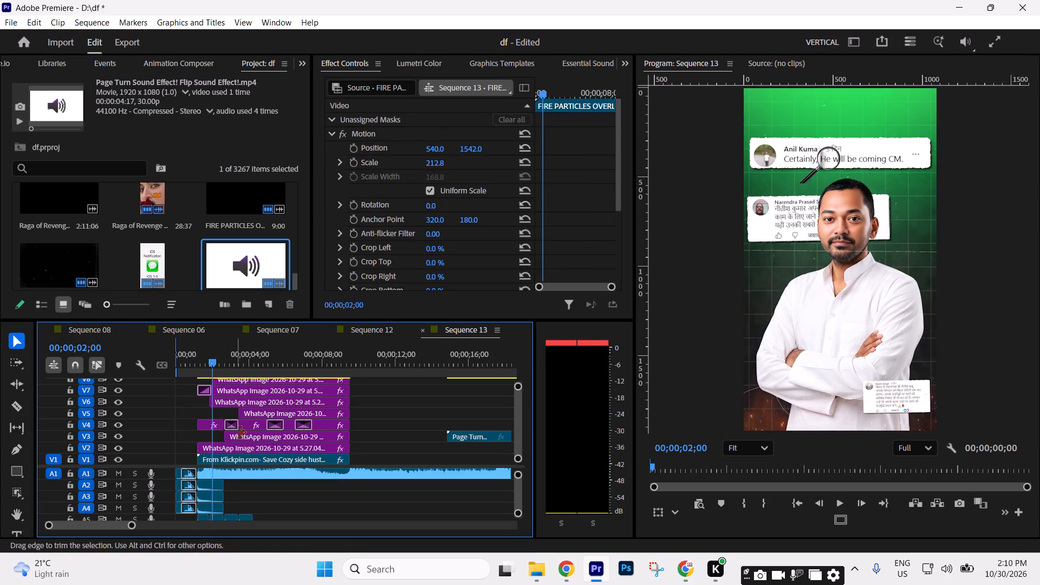
Select all the short notification sound clips on A2 to A8, leaving out the page-turn copies and the long A1 audio.
left_click_drag(520, 513, 521, 523)
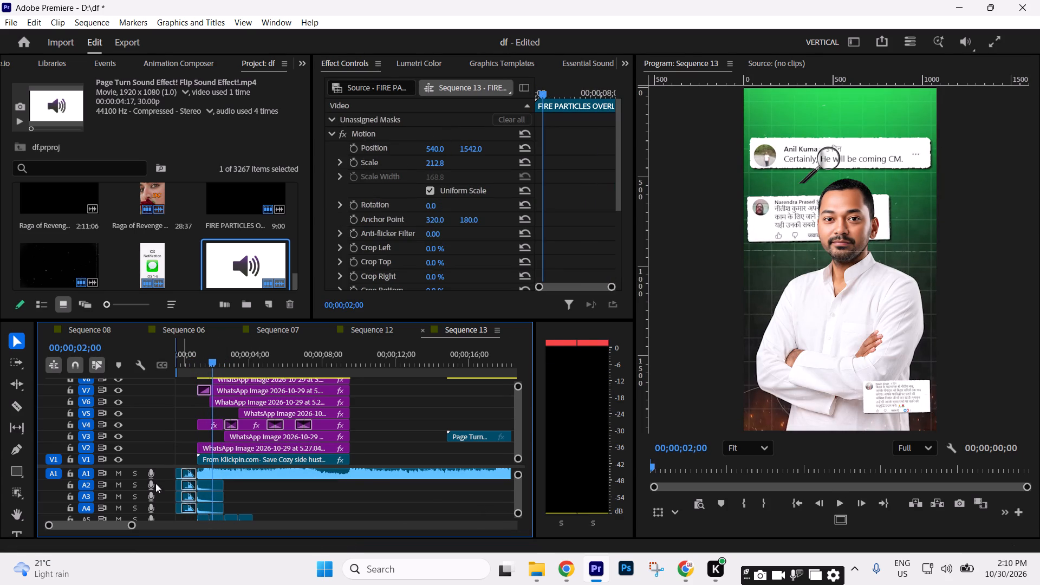
left_click_drag(144, 467, 136, 415)
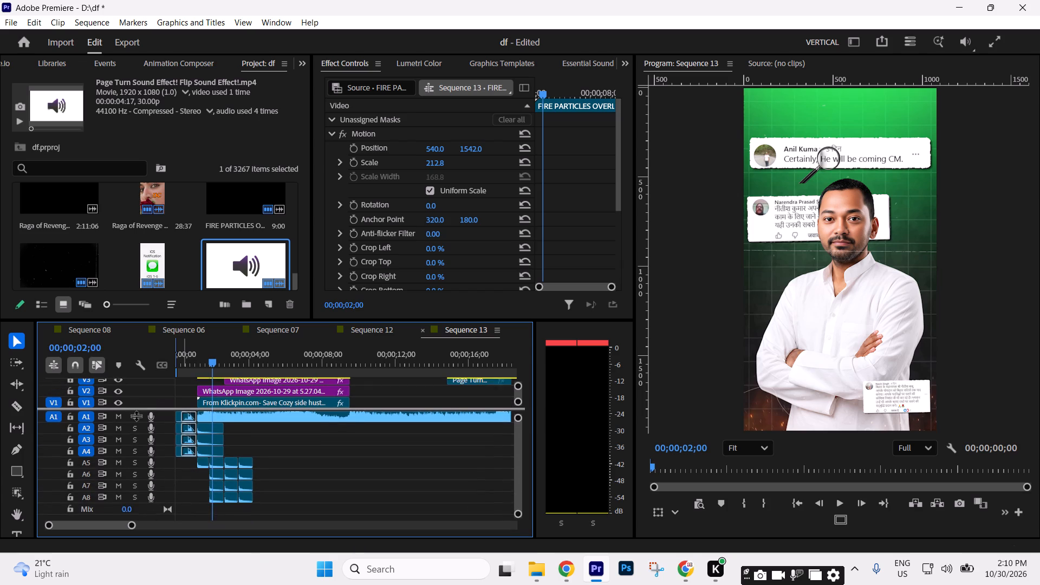
left_click_drag(136, 415, 136, 418)
left_click(304, 474)
left_click_drag(315, 505, 214, 451)
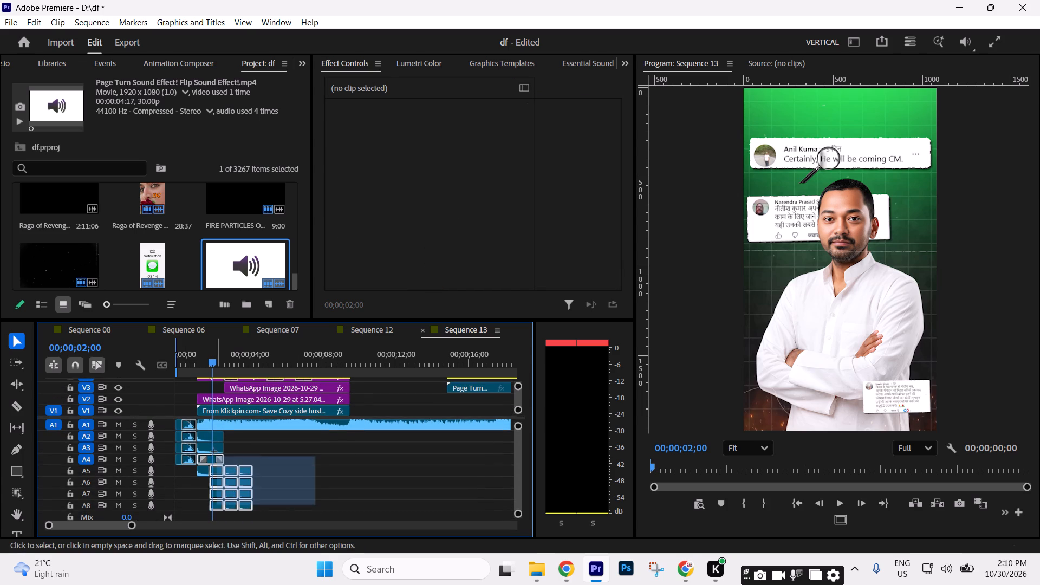
left_click_drag(214, 451, 206, 440)
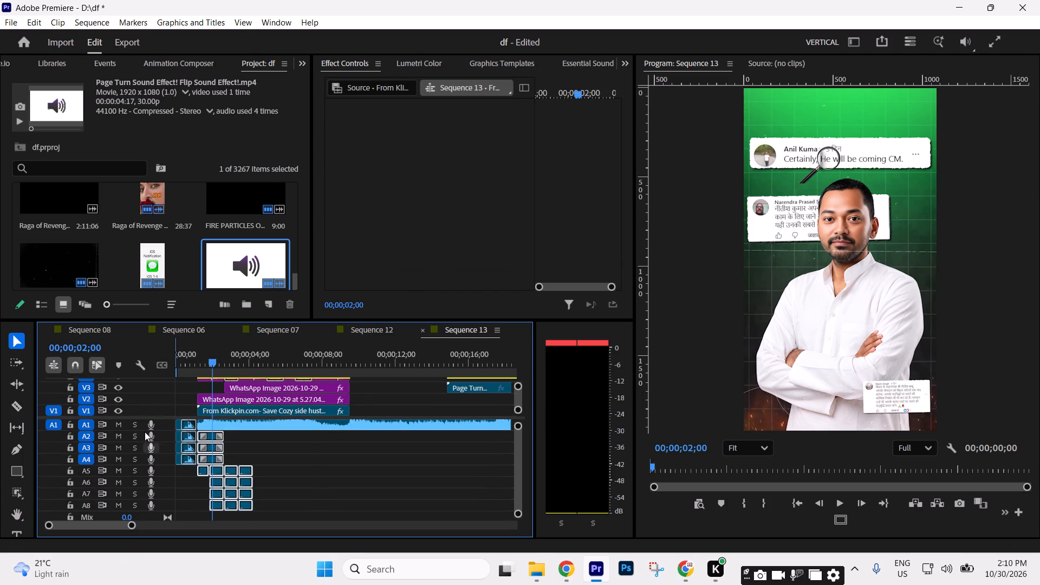
Enlarge the timeline area upward and rebalance its video and audio sections to show tracks V1–V11 and A1–A8 together.
left_click_drag(145, 419, 149, 488)
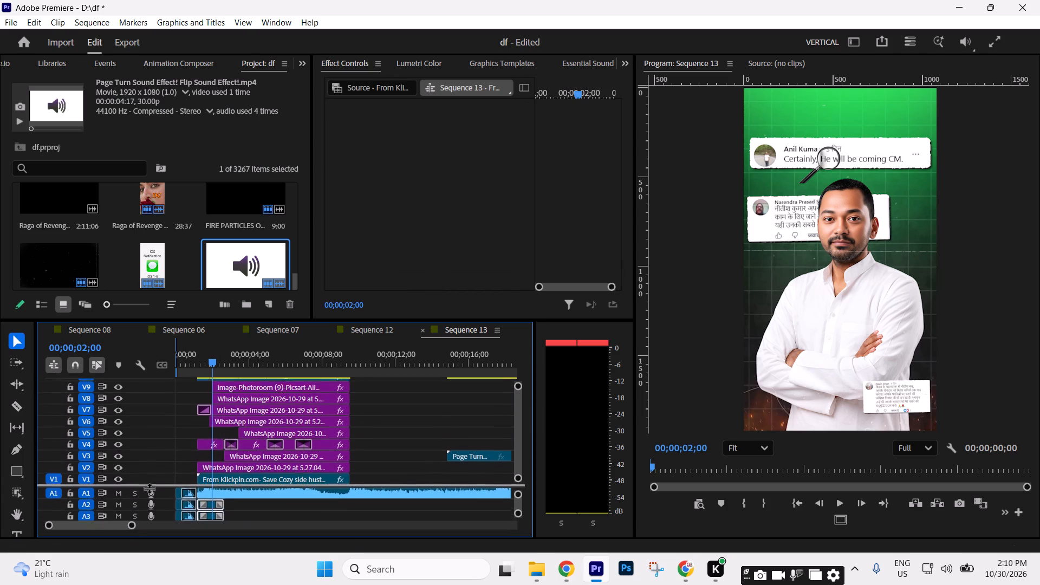
left_click_drag(149, 488, 142, 448)
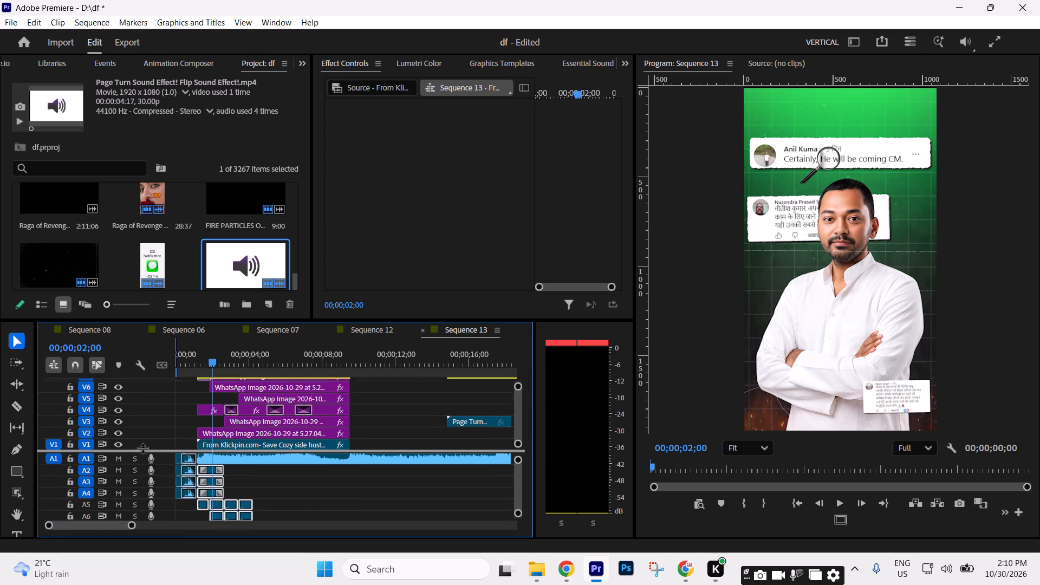
left_click_drag(142, 448, 141, 441)
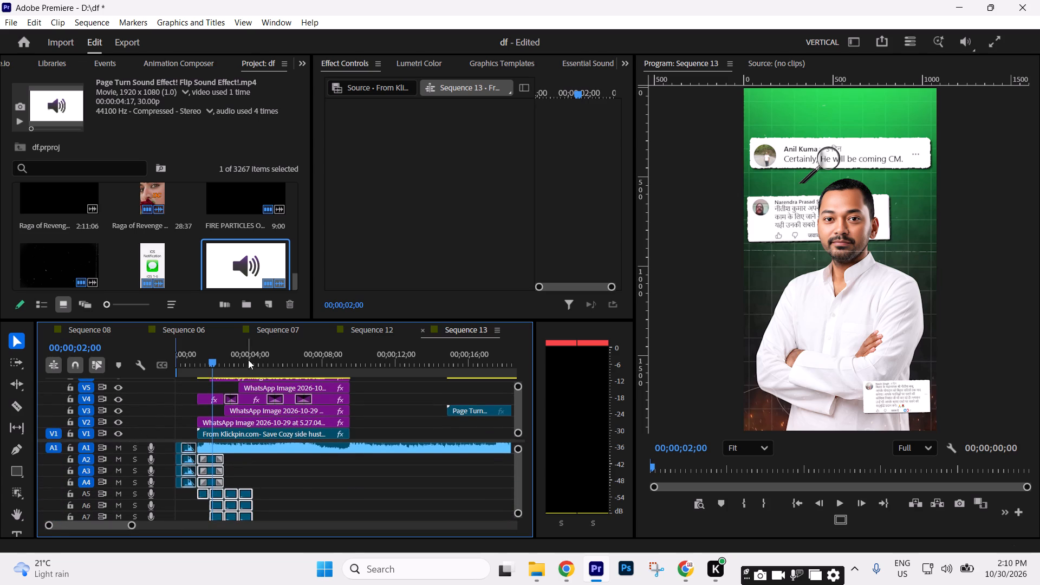
left_click_drag(226, 321, 225, 199)
left_click_drag(153, 371, 157, 411)
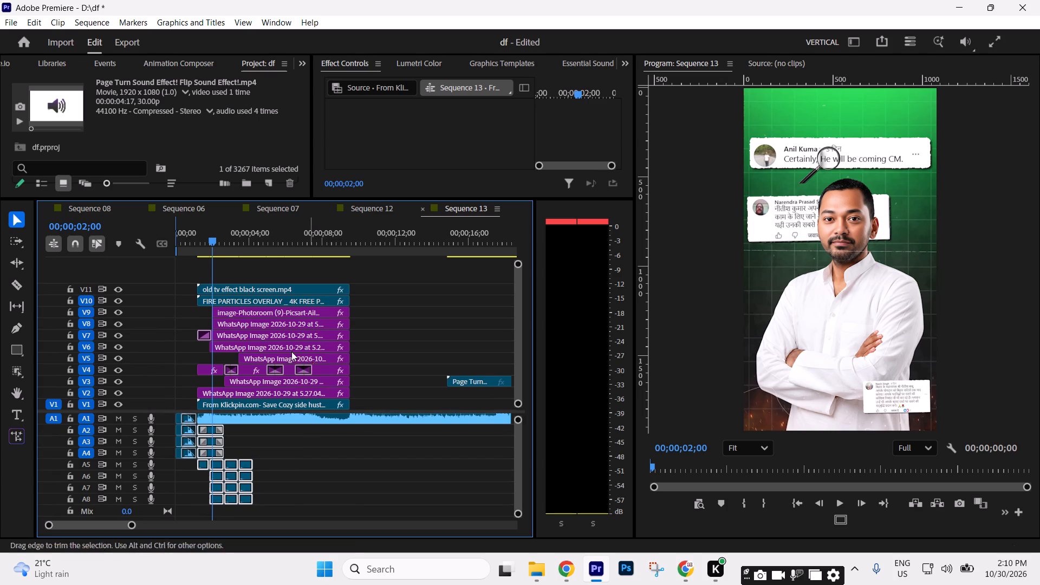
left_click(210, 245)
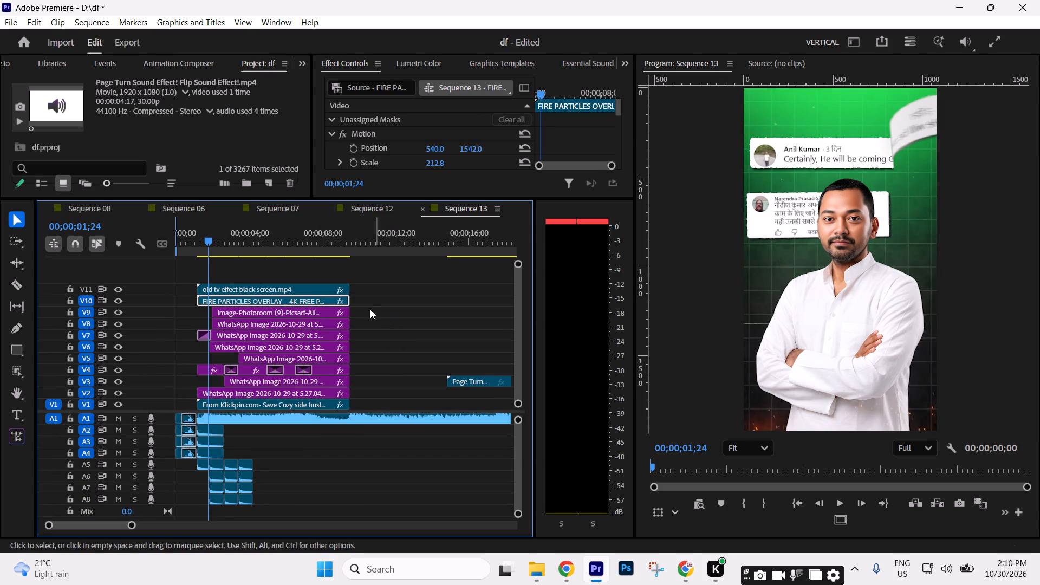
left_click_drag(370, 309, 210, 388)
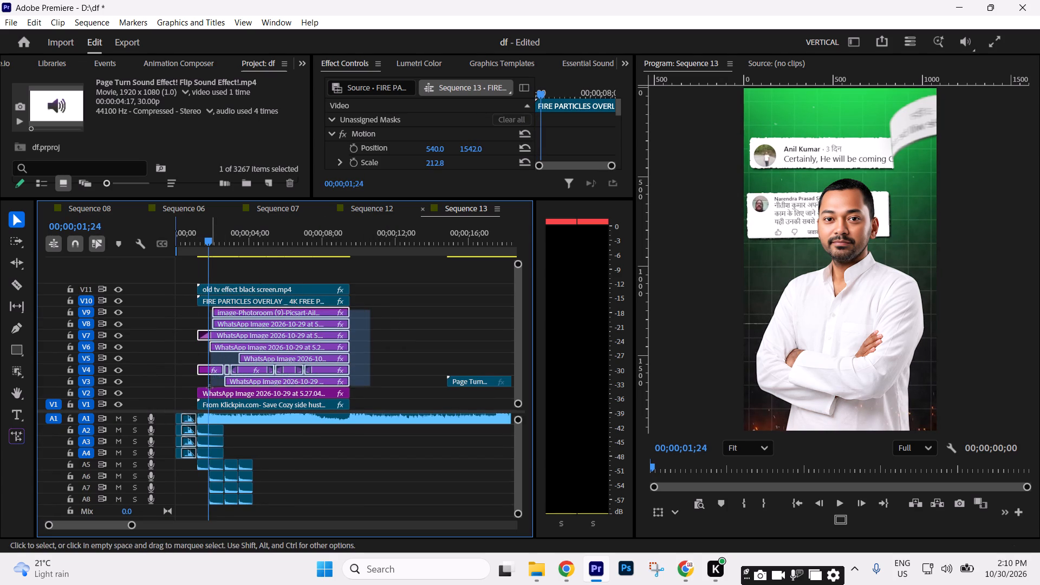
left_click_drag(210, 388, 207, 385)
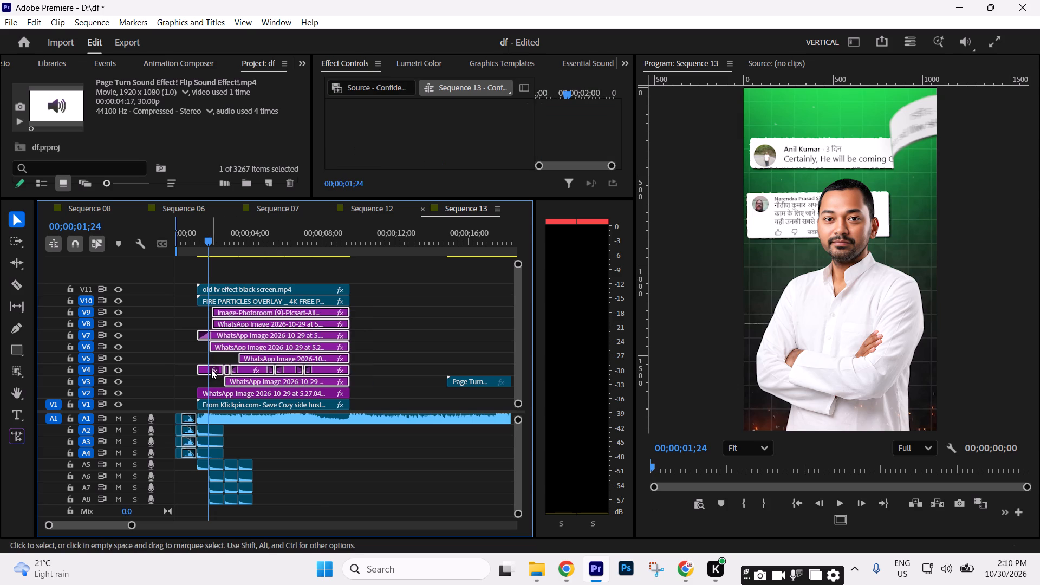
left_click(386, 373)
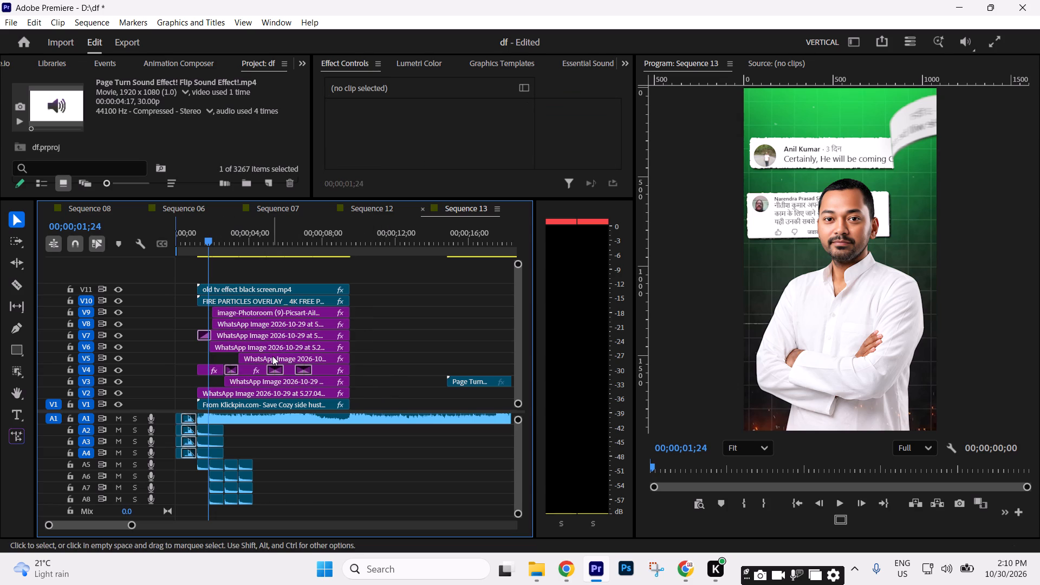
Lock V4, and shift the V1–V9 clips with the music and notification sounds later so they start at 00;00;01;24.
left_click(211, 369)
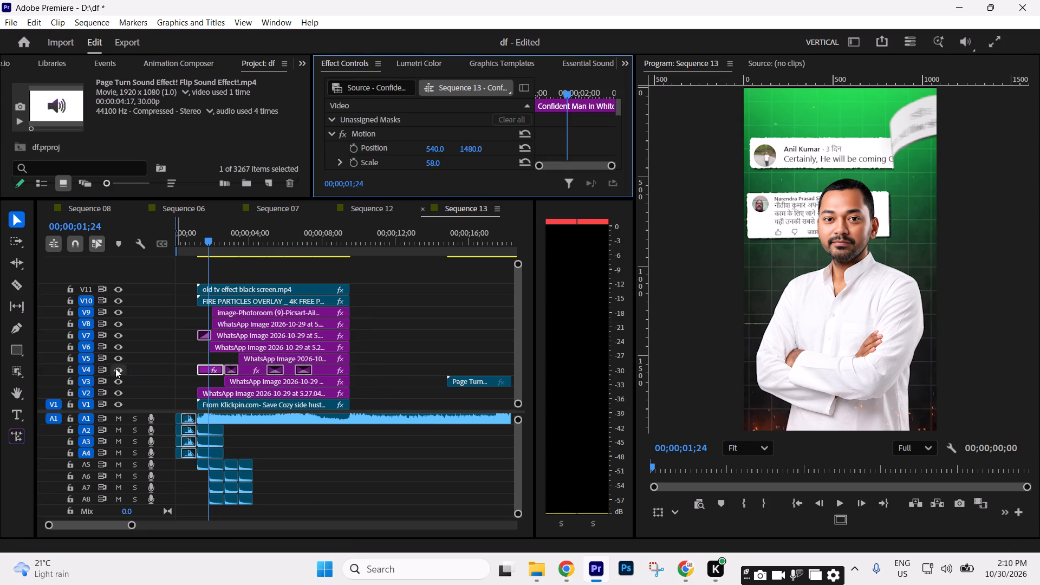
left_click(69, 370)
left_click_drag(373, 315, 292, 347)
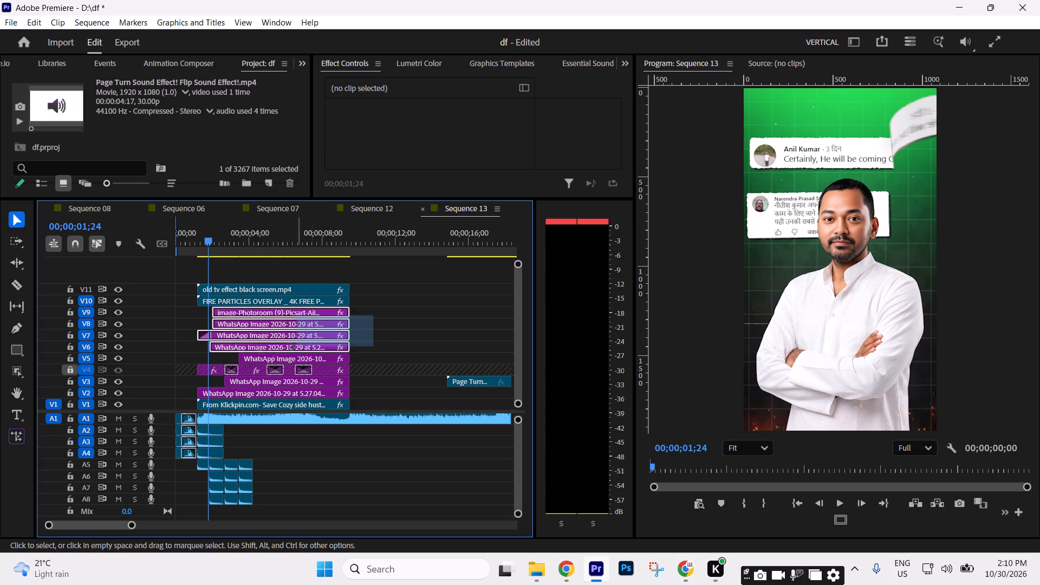
left_click_drag(292, 347, 209, 392)
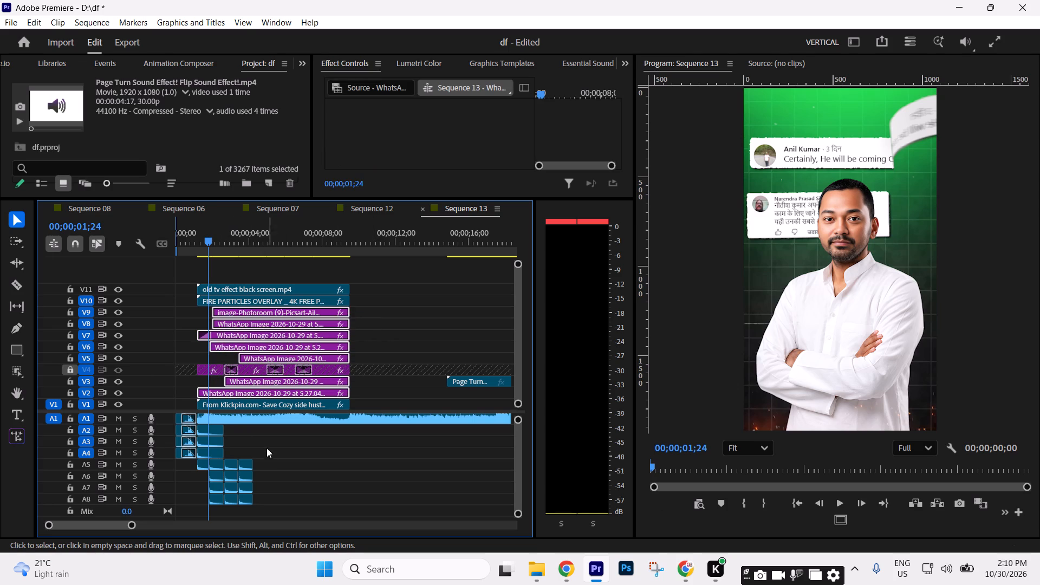
left_click_drag(263, 436, 197, 511, "shift")
left_click_drag(308, 510, 278, 493)
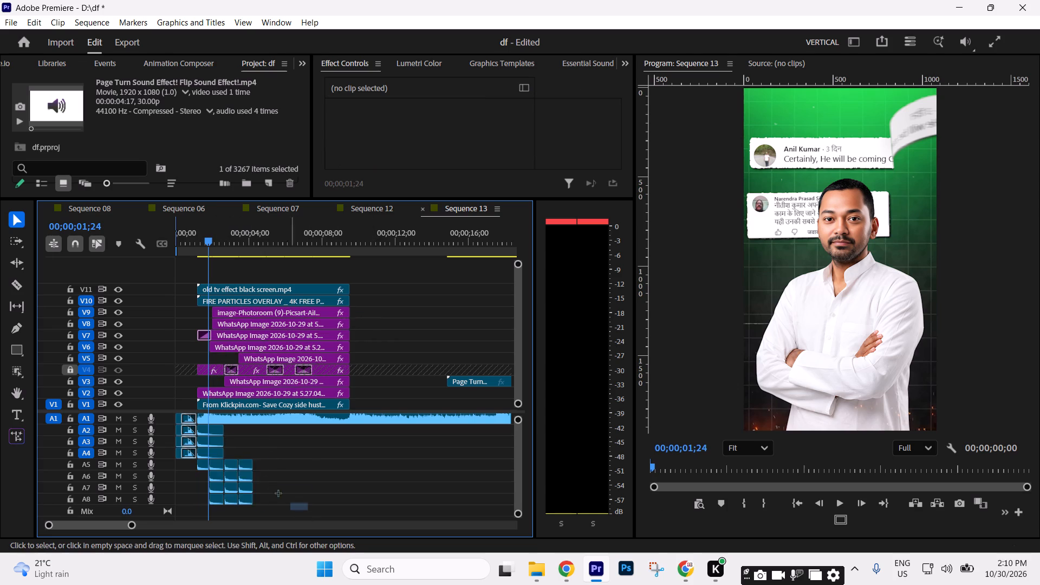
left_click_drag(278, 493, 207, 307)
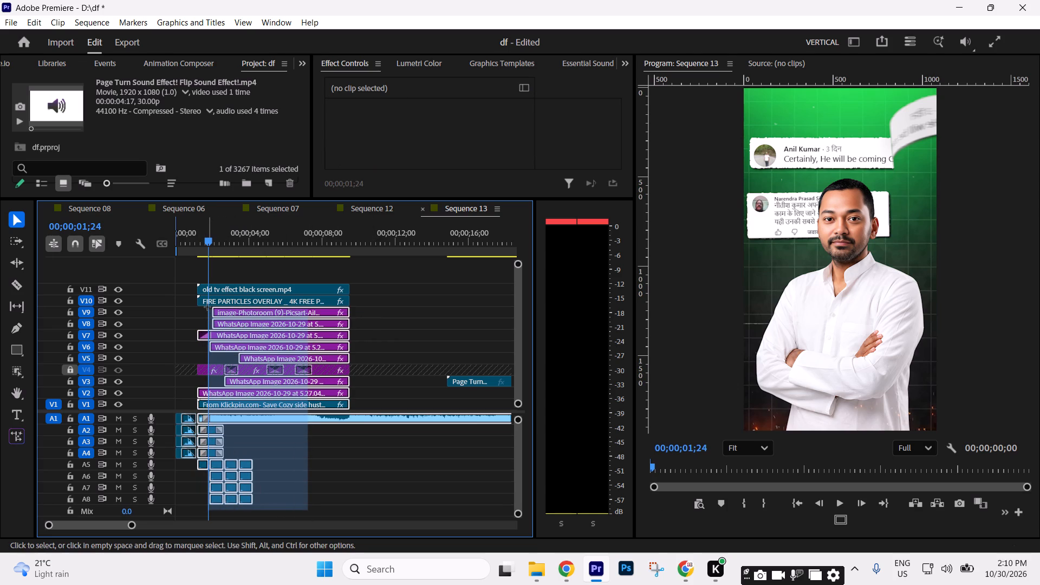
left_click_drag(207, 307, 201, 314)
left_click_drag(231, 313, 242, 312)
left_click(354, 454)
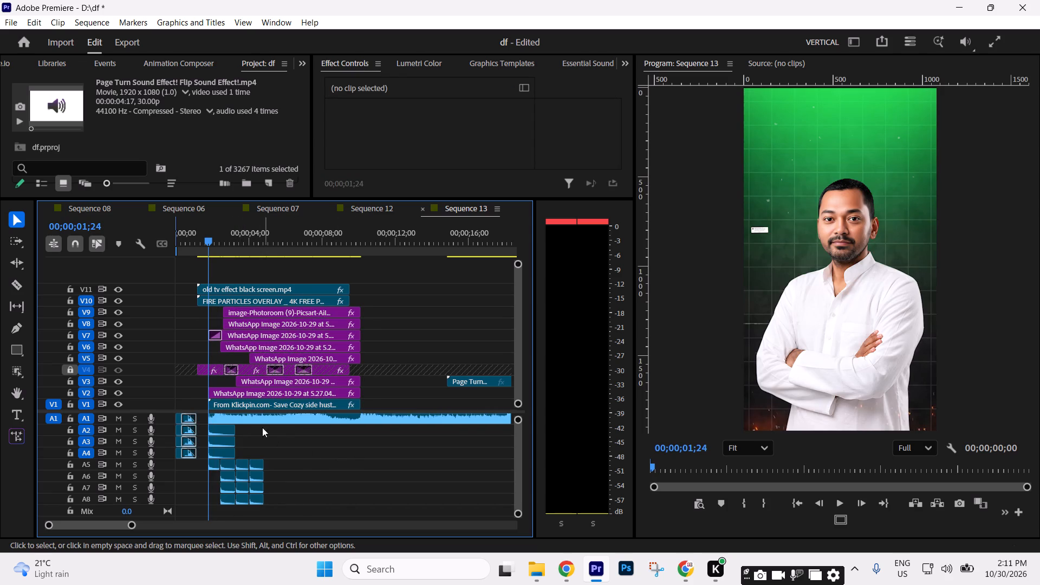
Move the background music on A1 back to start directly after the page-turn sound.
left_click_drag(255, 419, 242, 419)
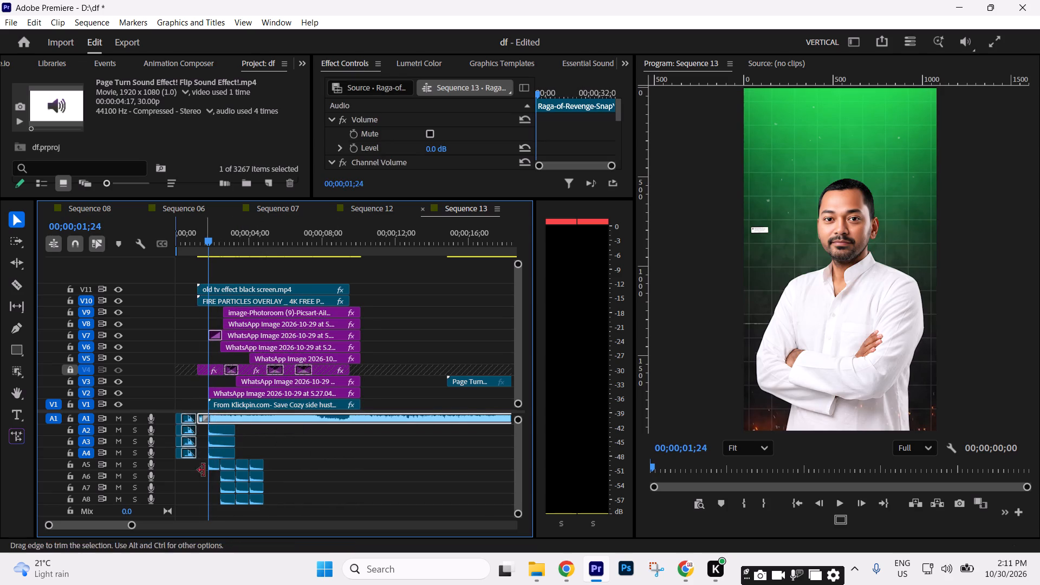
left_click(200, 490)
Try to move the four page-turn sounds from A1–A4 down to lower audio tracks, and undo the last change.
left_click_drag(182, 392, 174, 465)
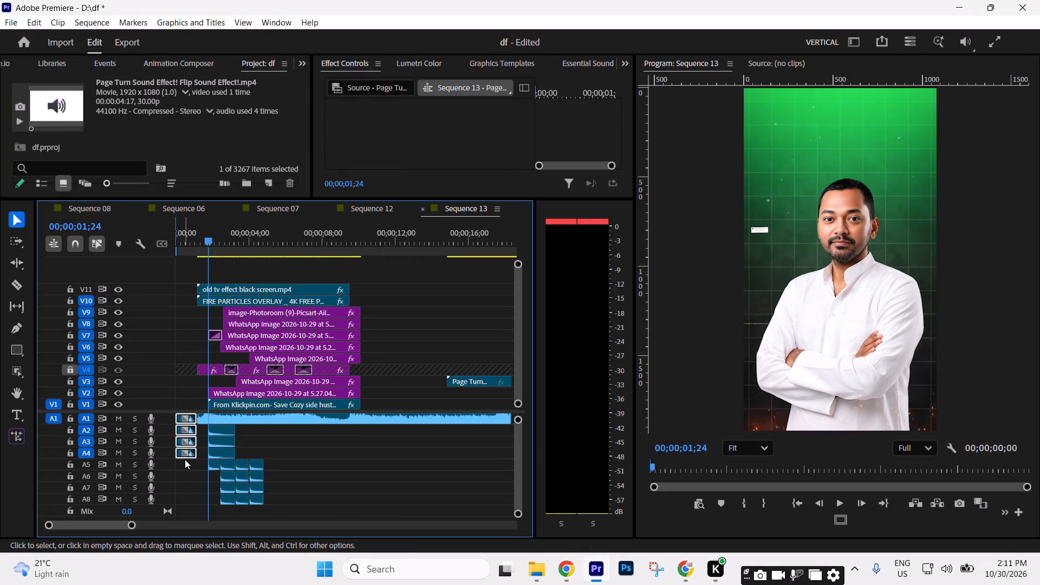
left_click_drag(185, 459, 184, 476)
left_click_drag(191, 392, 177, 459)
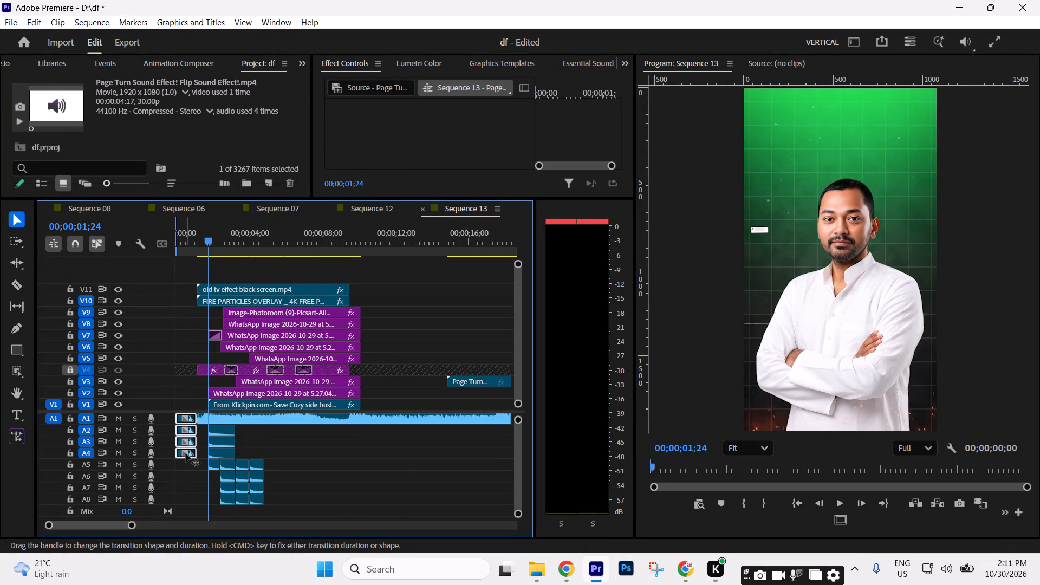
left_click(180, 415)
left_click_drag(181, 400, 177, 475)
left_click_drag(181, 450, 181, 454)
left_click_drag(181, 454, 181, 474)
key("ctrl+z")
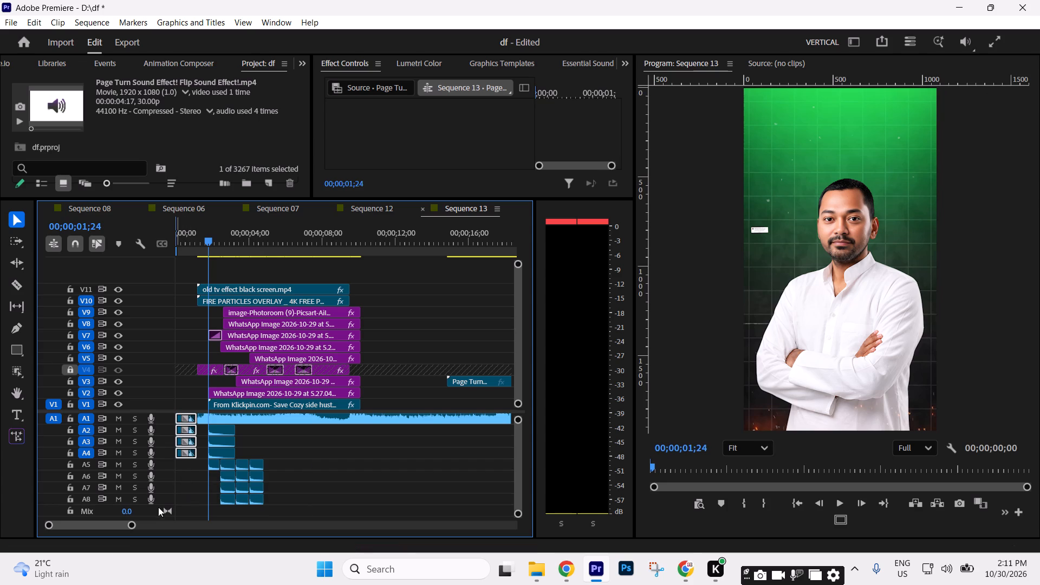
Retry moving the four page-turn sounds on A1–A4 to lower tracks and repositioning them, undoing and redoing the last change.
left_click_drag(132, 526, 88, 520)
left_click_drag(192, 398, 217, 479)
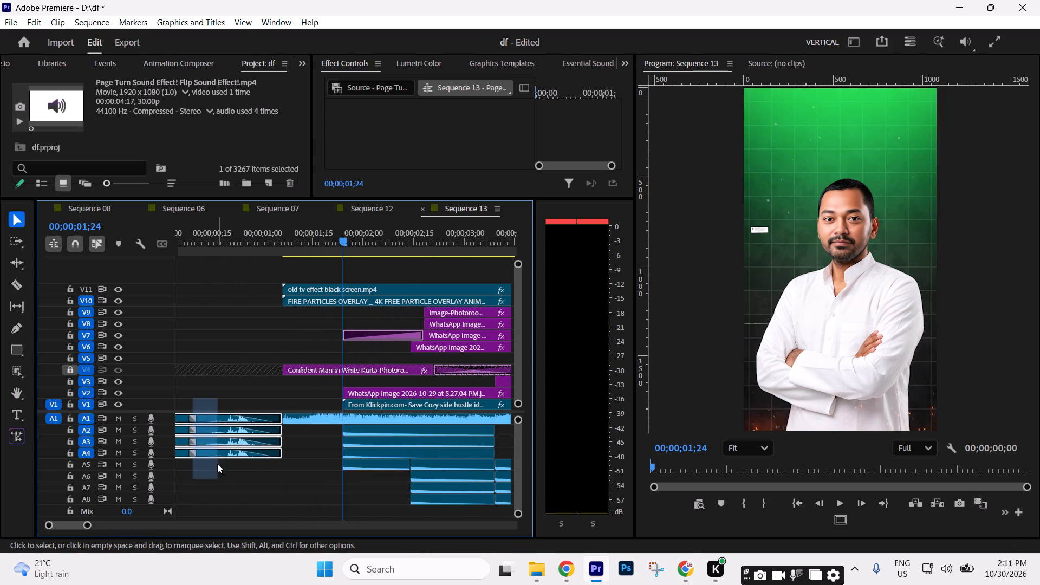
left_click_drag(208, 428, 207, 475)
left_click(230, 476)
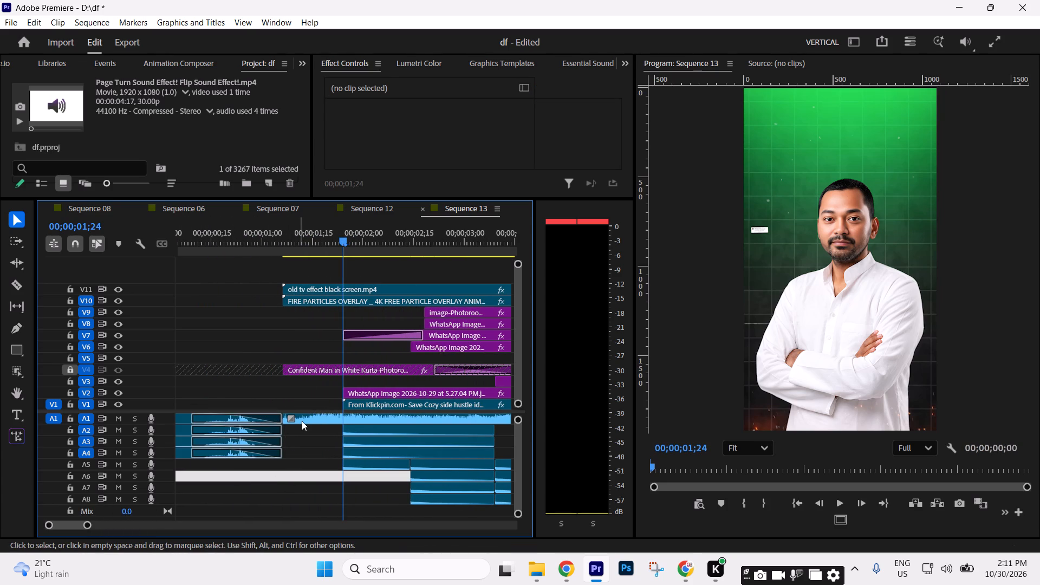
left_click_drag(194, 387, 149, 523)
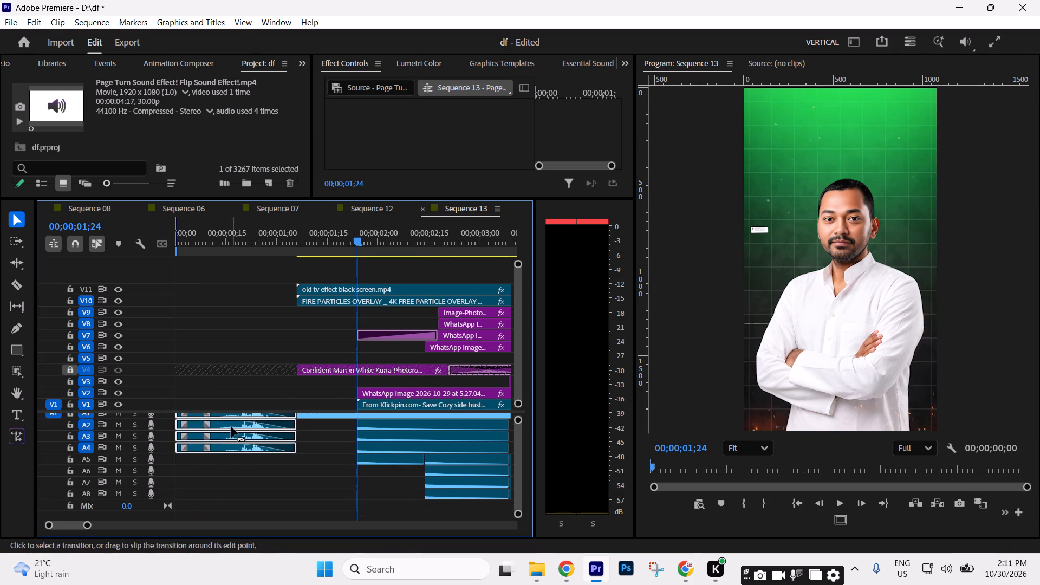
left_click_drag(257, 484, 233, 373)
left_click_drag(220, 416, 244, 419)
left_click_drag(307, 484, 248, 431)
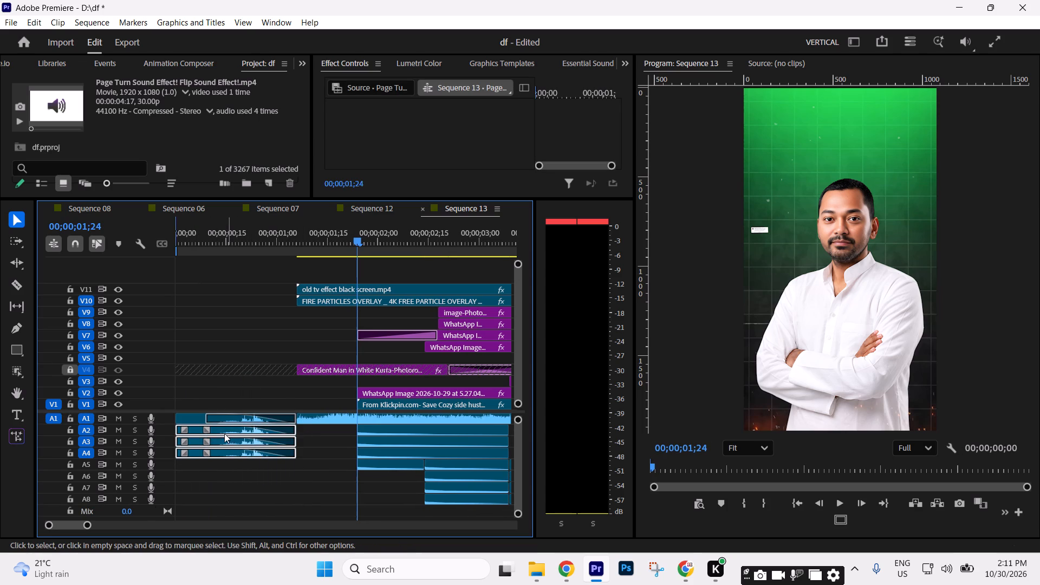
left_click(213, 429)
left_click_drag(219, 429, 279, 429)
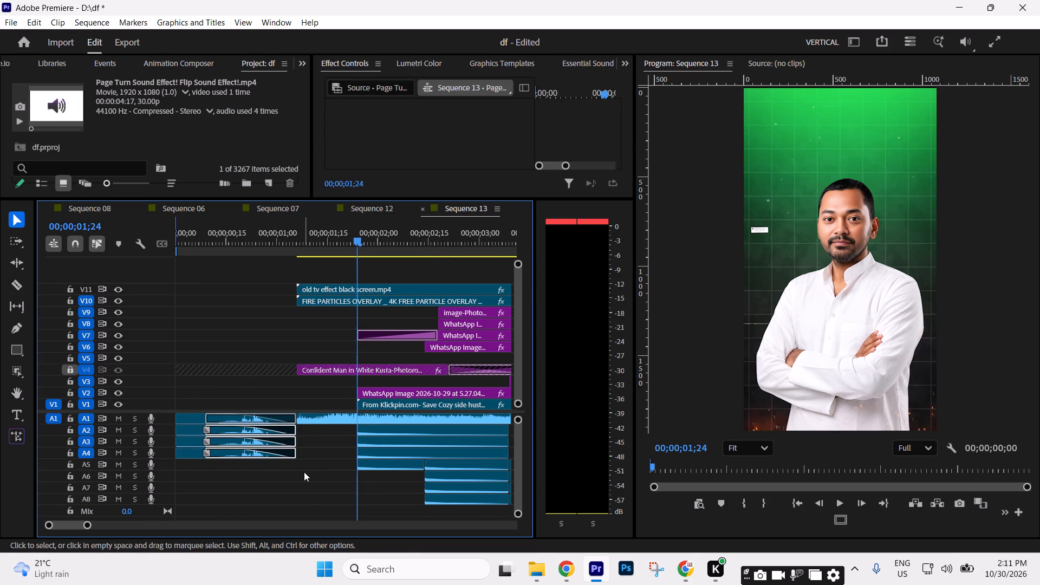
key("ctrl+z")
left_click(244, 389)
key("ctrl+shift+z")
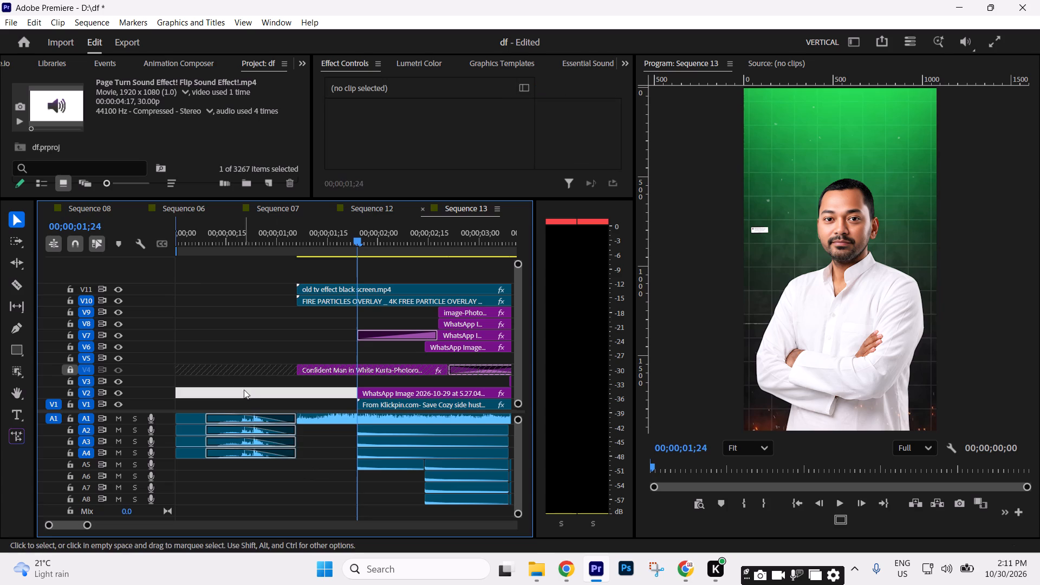
Return the playhead to the start of Sequence 13 and turn on track targeting for A5, A6, A7 and A8.
left_click_drag(90, 527, 140, 525)
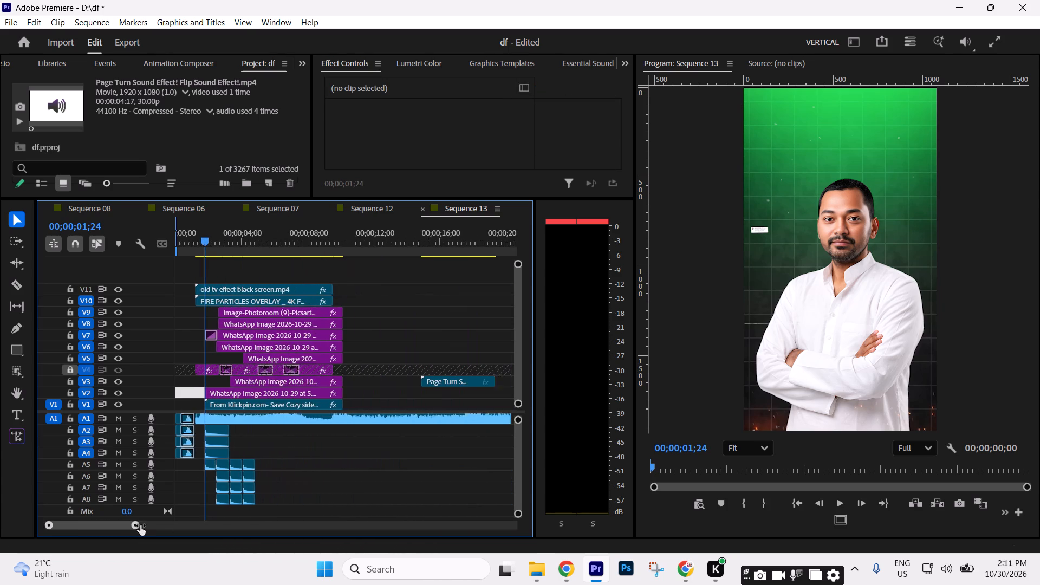
left_click_drag(140, 525, 125, 525)
left_click_drag(226, 232, 131, 269)
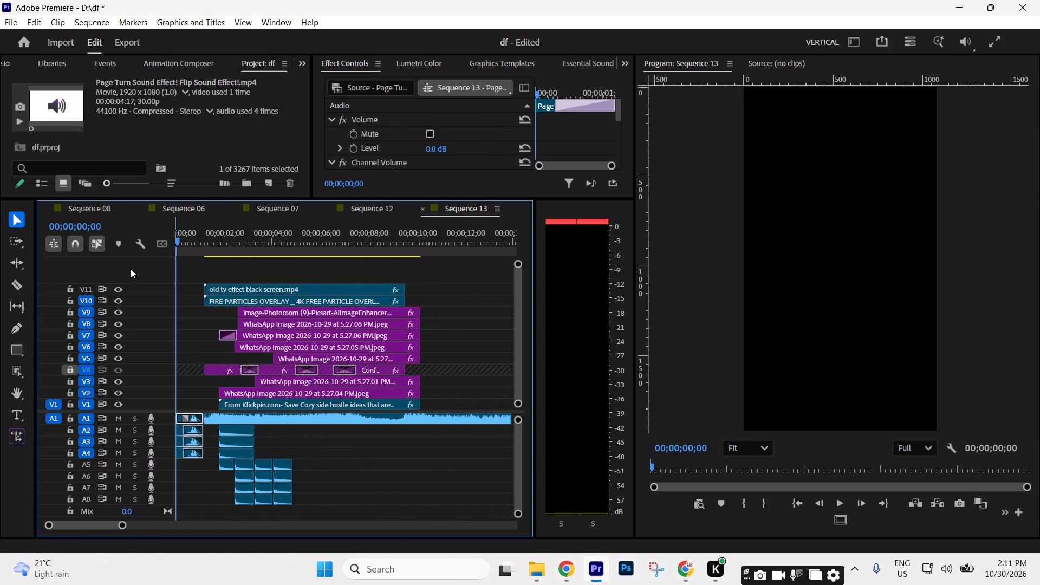
left_click_drag(131, 269, 130, 269)
left_click(85, 466)
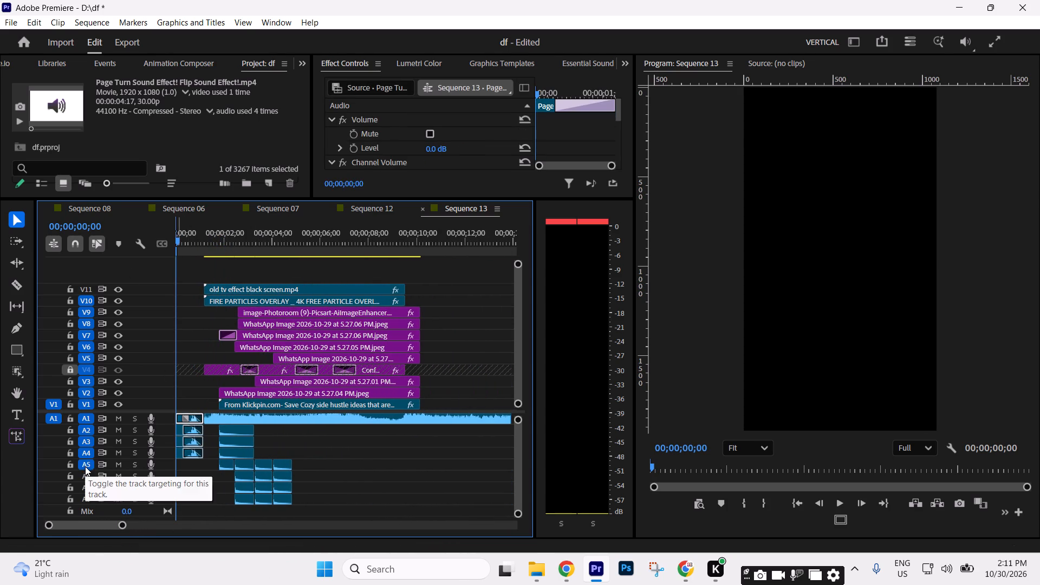
left_click(87, 479)
left_click(87, 474)
left_click(85, 490)
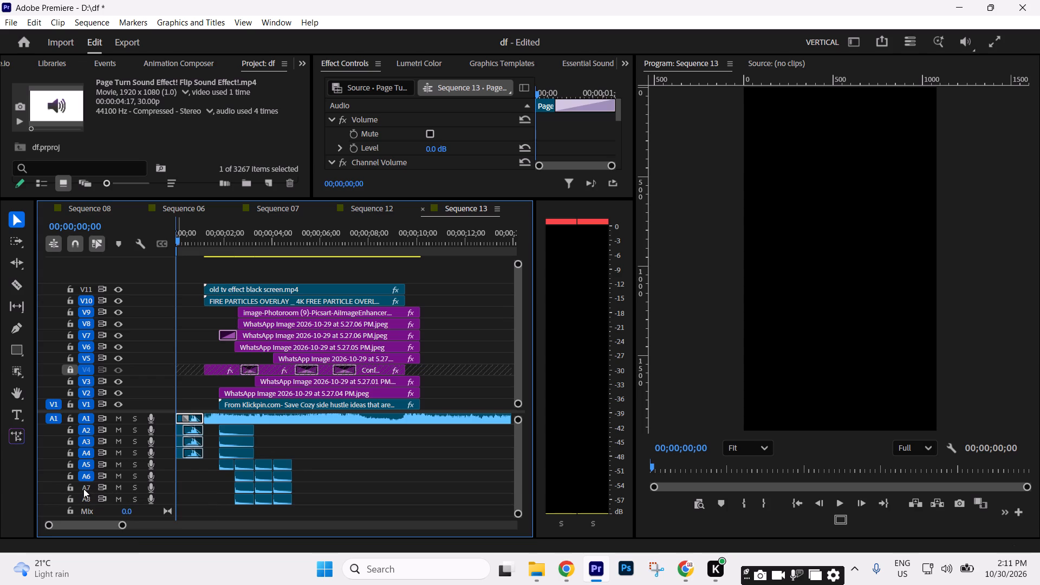
left_click(83, 489)
left_click(84, 502)
left_click(88, 500)
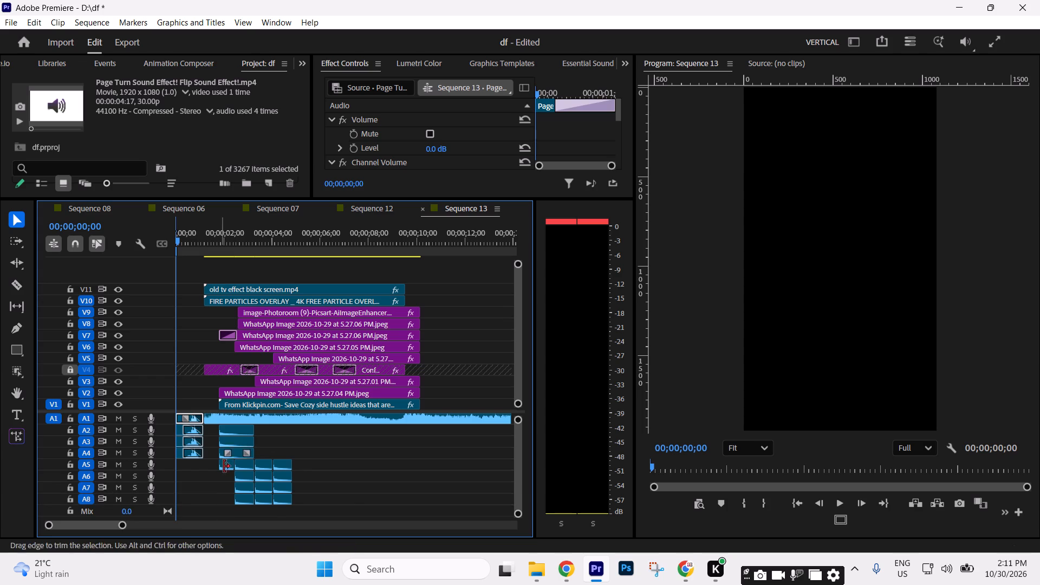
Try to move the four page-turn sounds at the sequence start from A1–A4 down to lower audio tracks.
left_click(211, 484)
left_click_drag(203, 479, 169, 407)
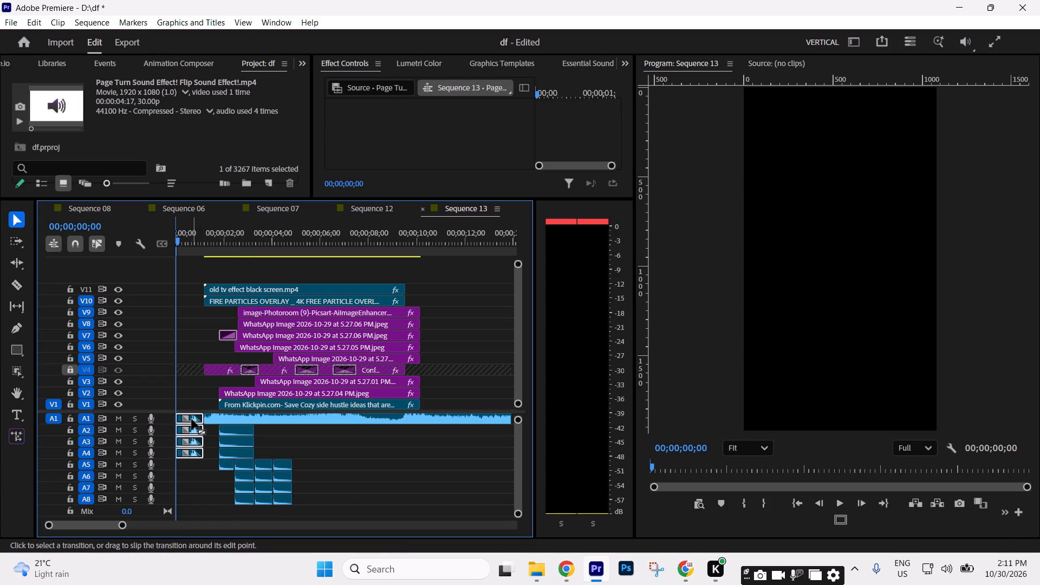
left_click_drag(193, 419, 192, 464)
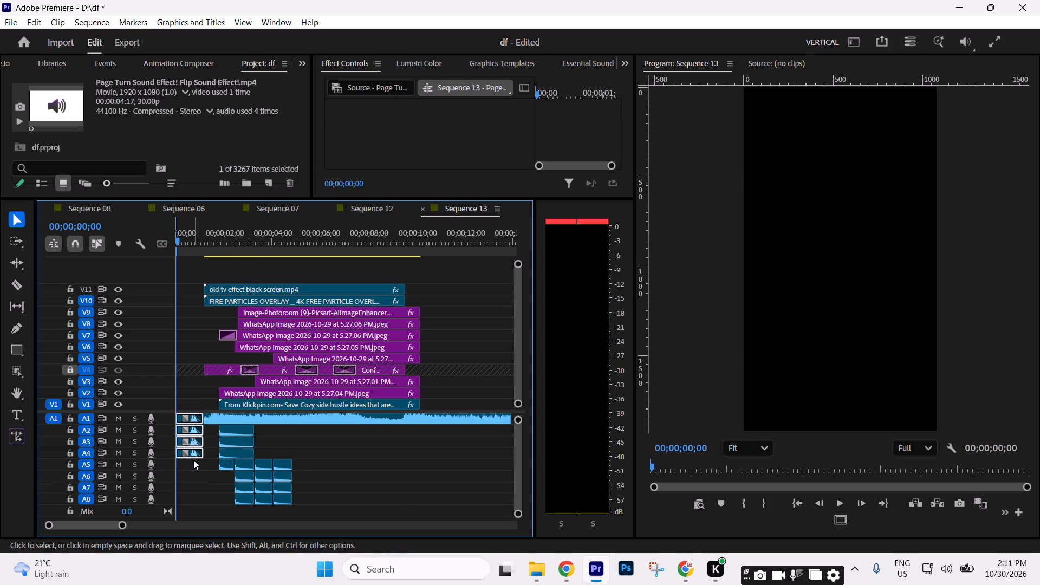
Play the page-turn sounds, split all four on A1–A4 where the fade begins, at about 9 frames, and delete the lead-in pieces.
key("space")
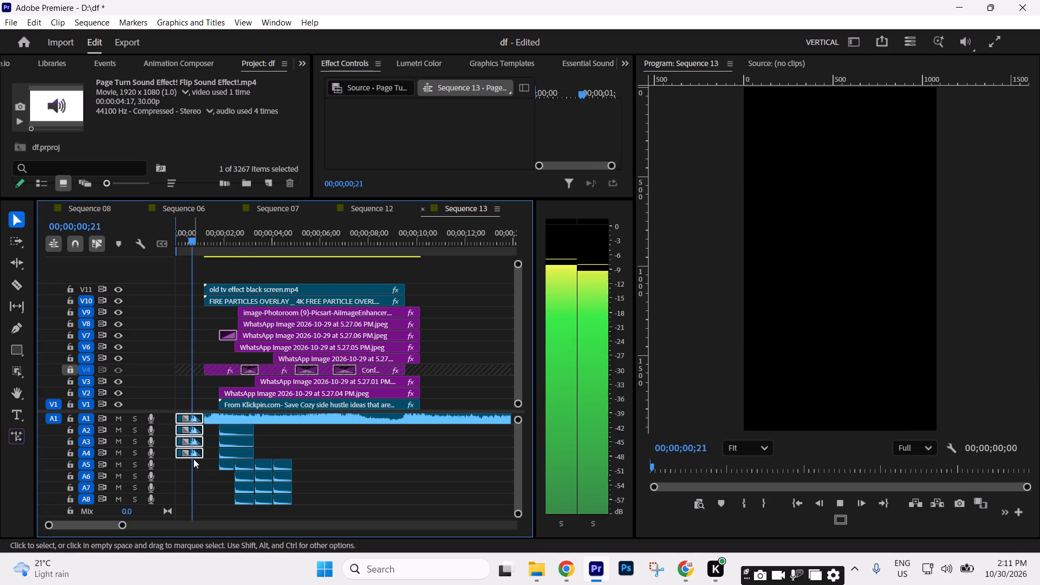
key("space")
left_click_drag(207, 235, 187, 241)
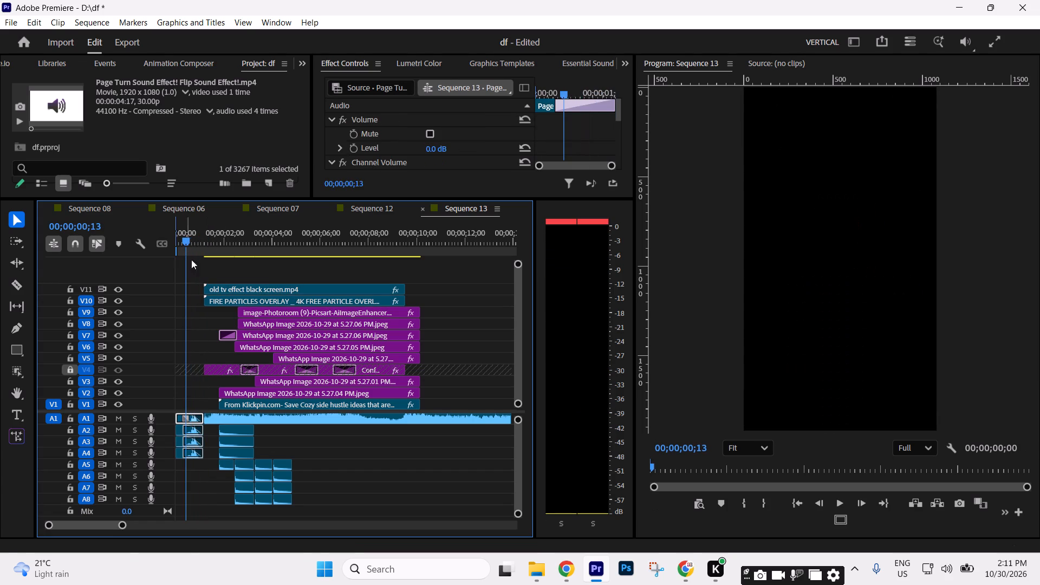
key("equal")
key("equal")
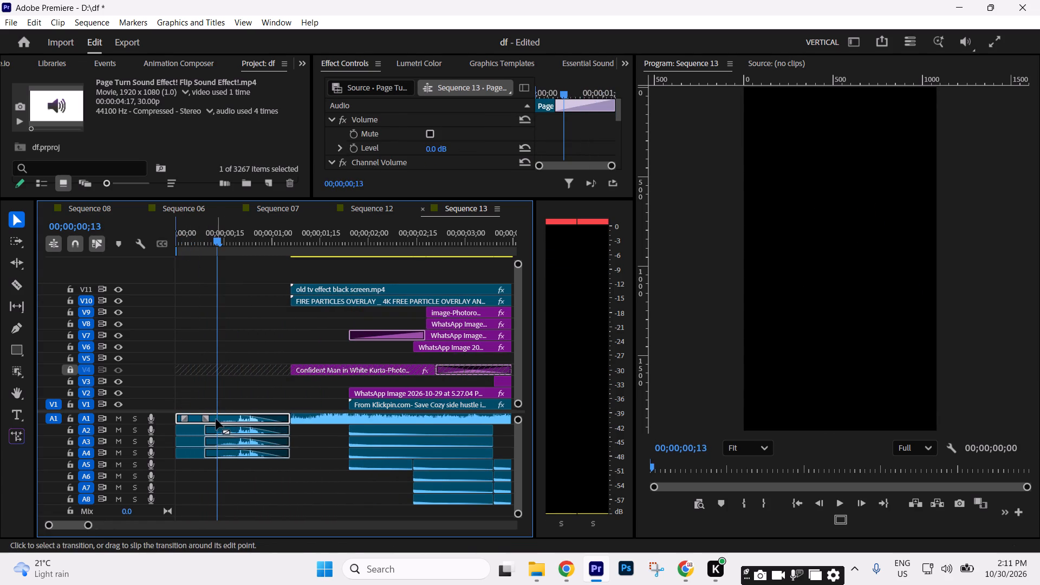
key("x")
key("c")
left_click(204, 420)
key("v")
left_click_drag(197, 394, 184, 482)
key("c")
left_click(204, 430)
left_click(206, 442)
left_click(205, 454)
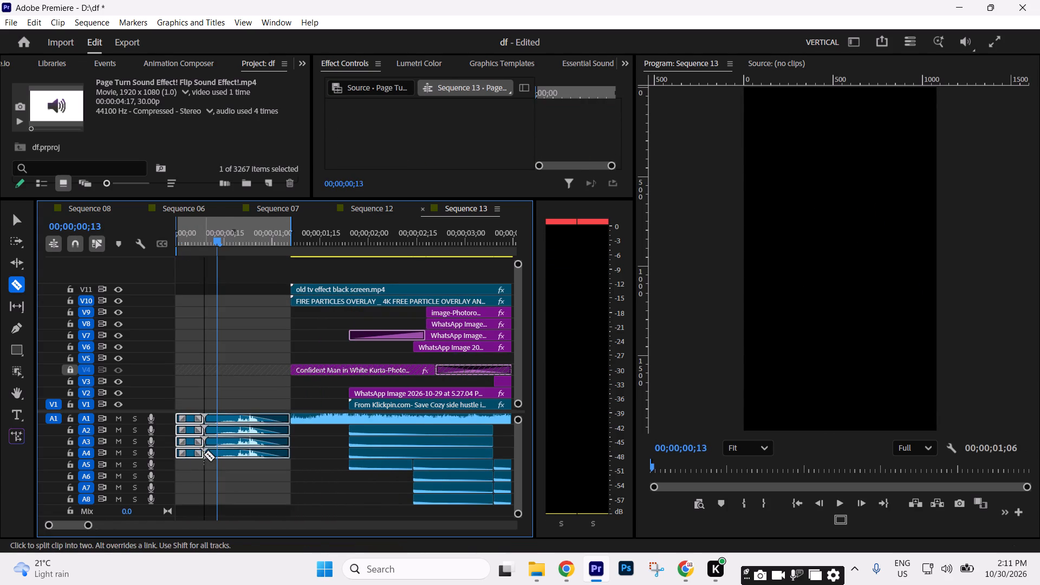
key("v")
left_click_drag(192, 394, 181, 473)
key("Delete")
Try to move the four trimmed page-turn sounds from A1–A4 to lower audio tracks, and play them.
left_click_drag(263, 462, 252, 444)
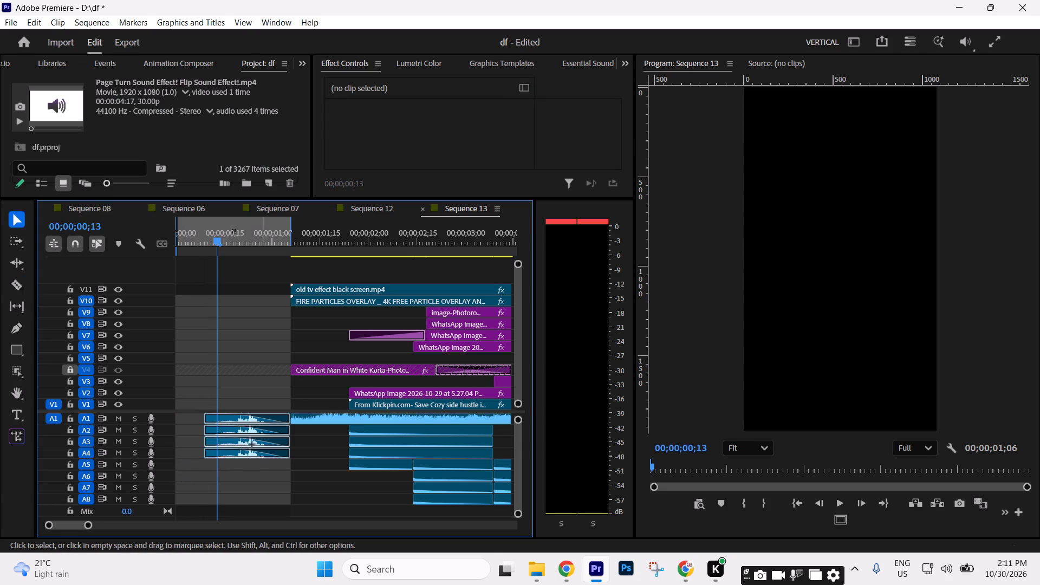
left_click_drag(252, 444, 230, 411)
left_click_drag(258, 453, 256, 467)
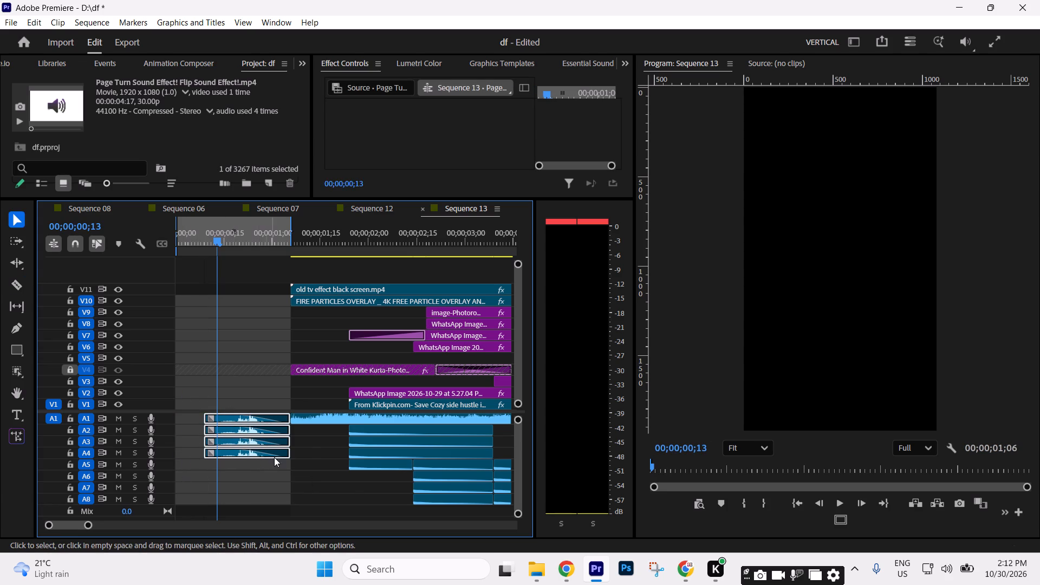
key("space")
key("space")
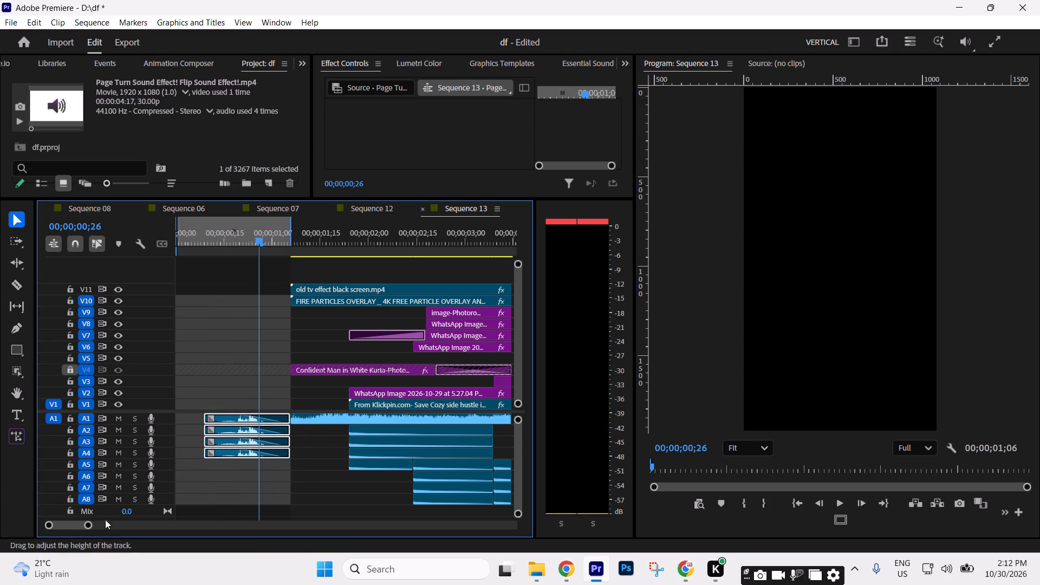
Enlarge the timeline's audio section upward to open empty space beneath track A8.
left_click_drag(90, 528, 121, 521)
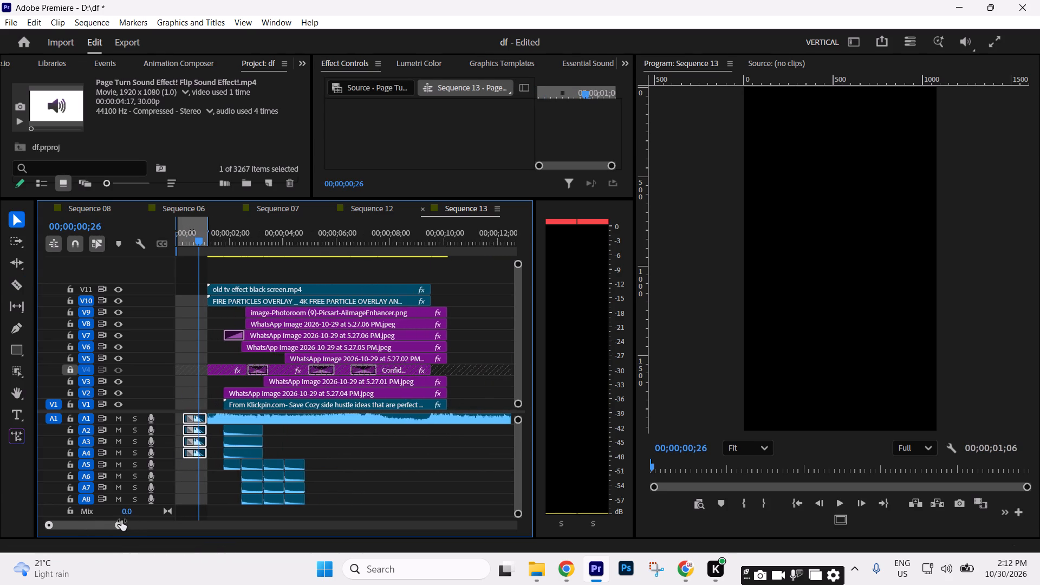
left_click_drag(121, 521, 129, 522)
left_click_drag(516, 512, 517, 528)
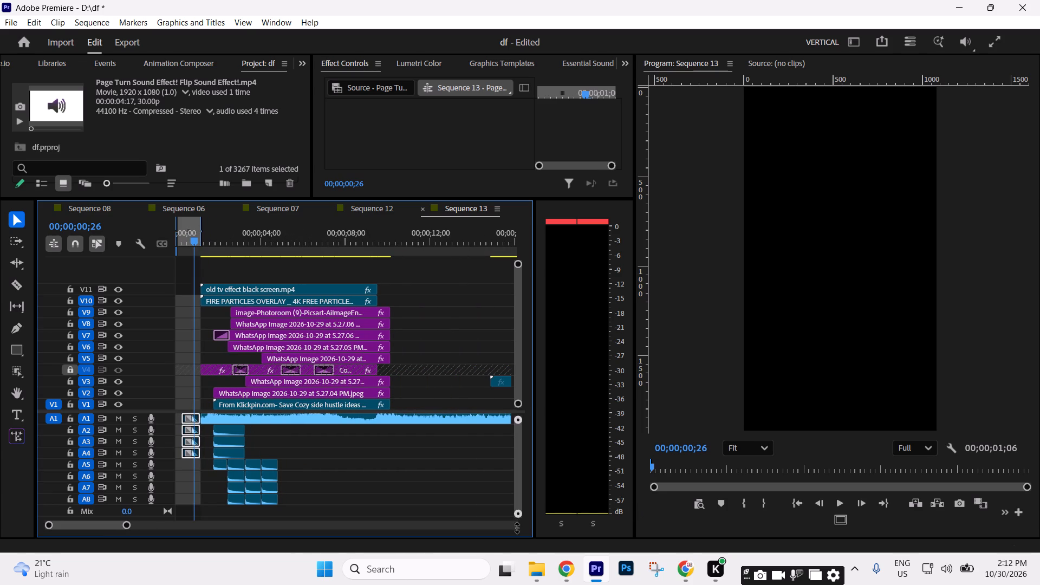
left_click_drag(517, 528, 517, 529)
left_click_drag(144, 412, 141, 360)
left_click_drag(127, 526, 110, 528)
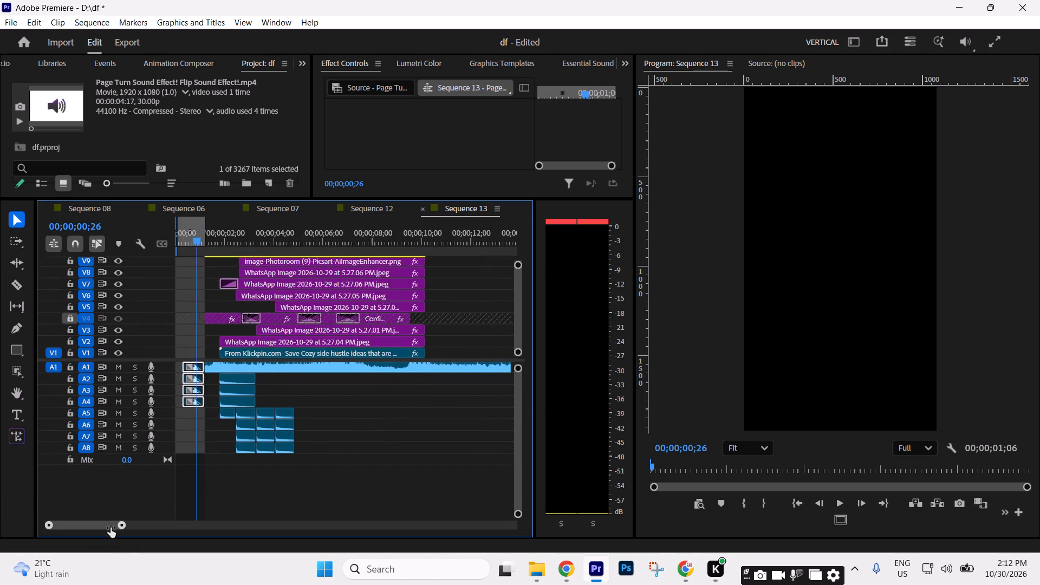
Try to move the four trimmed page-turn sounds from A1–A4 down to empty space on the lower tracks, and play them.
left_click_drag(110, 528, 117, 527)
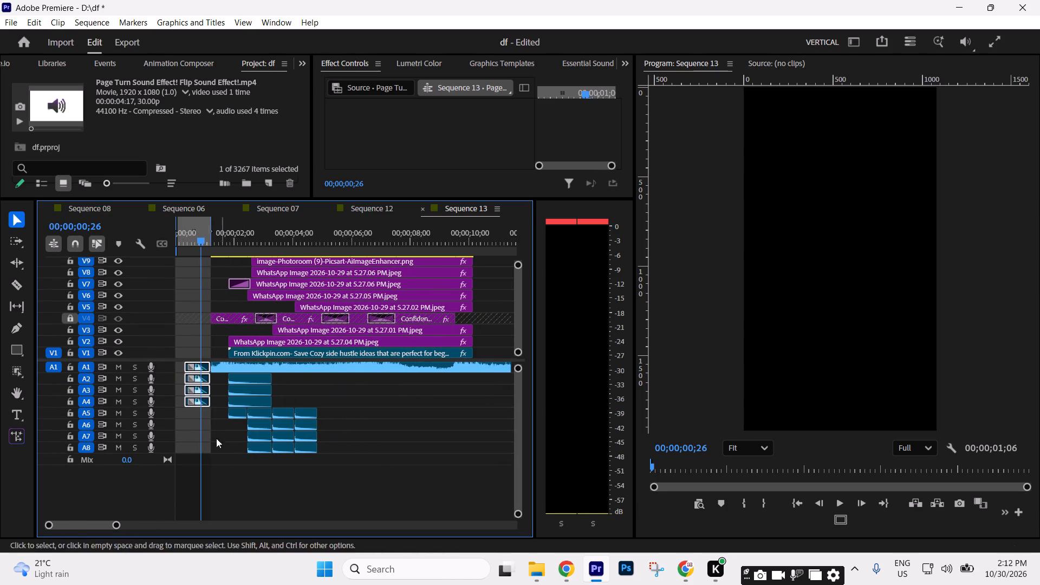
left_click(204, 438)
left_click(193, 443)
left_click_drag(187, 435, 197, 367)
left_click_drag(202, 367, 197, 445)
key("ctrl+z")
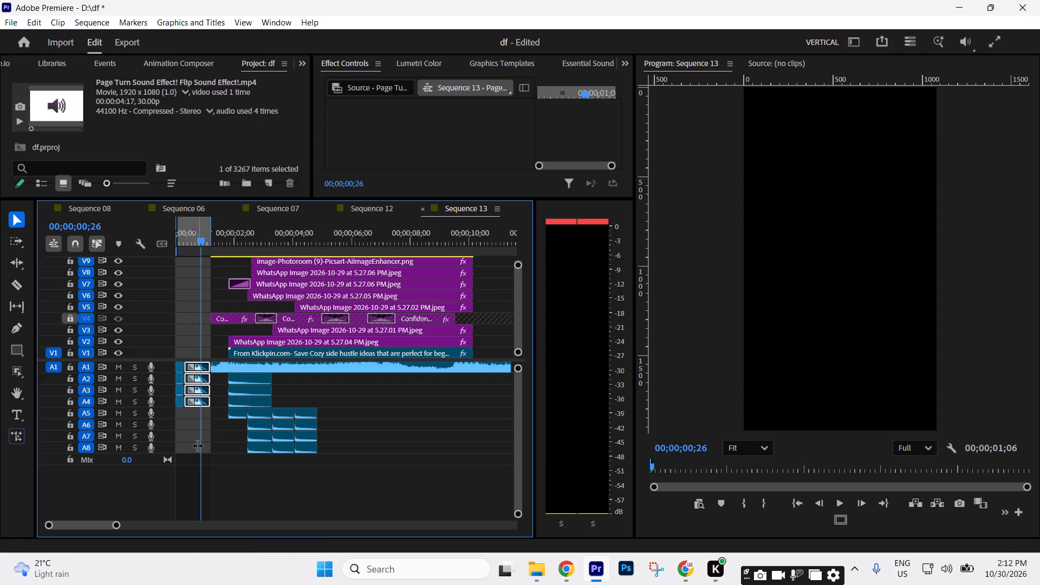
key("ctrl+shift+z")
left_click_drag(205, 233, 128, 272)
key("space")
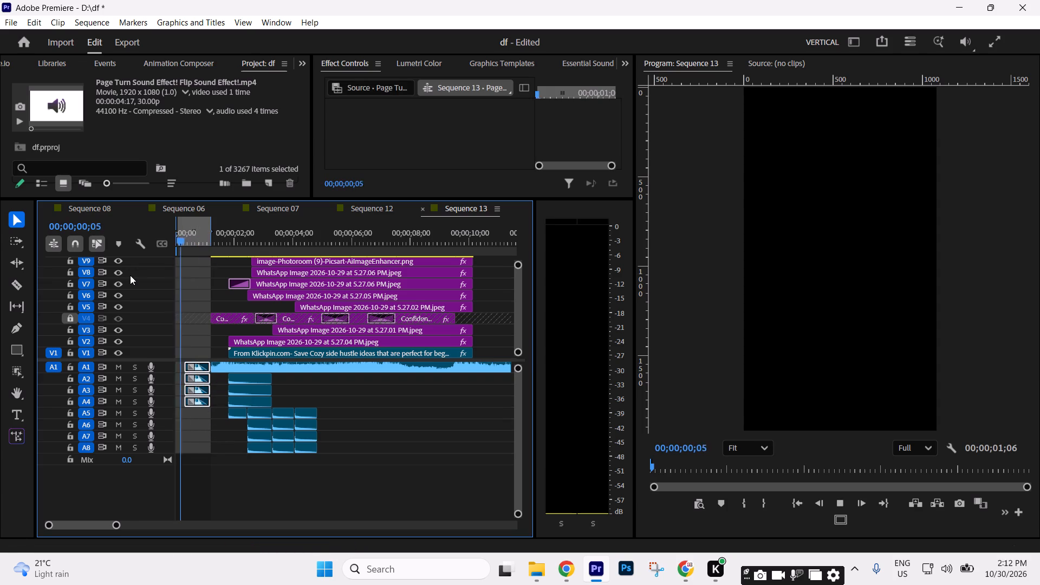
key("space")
Cut the four page-turn sounds, lock track A1, and paste them onto A2–A5 just before the start of the music.
key("ctrl+x")
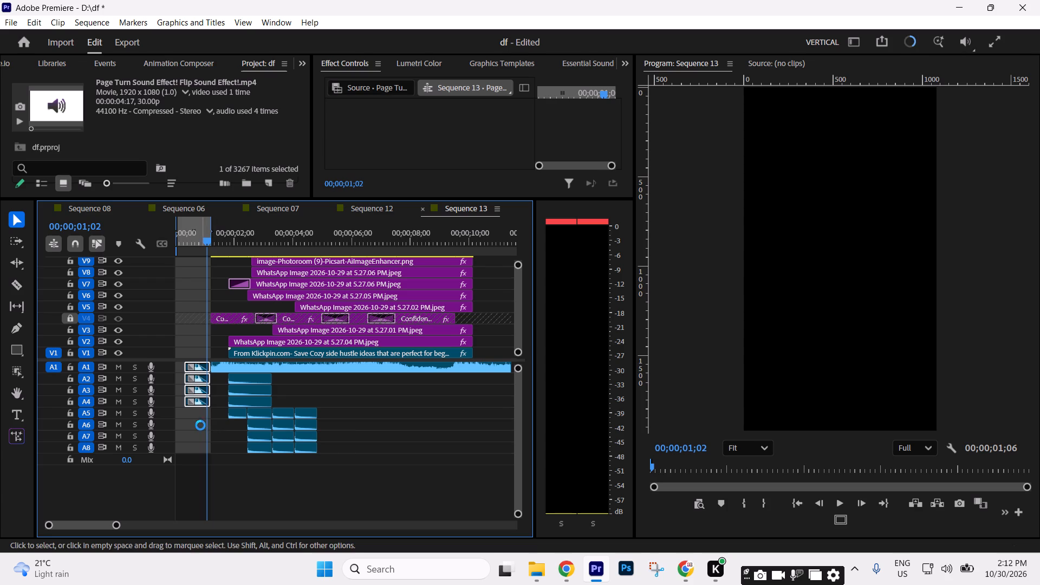
left_click_drag(118, 526, 129, 523)
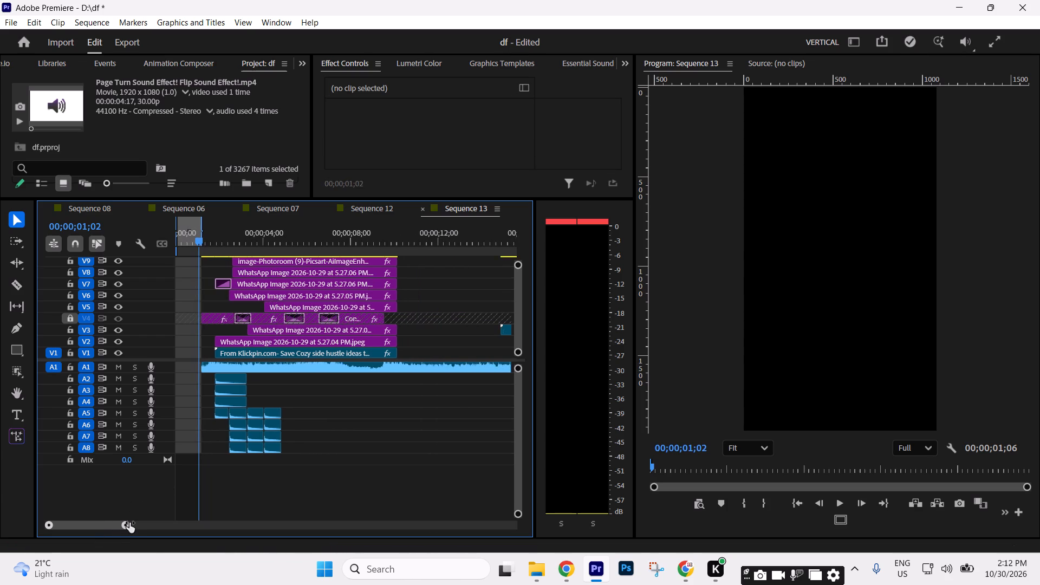
left_click_drag(129, 523, 124, 523)
left_click(217, 244)
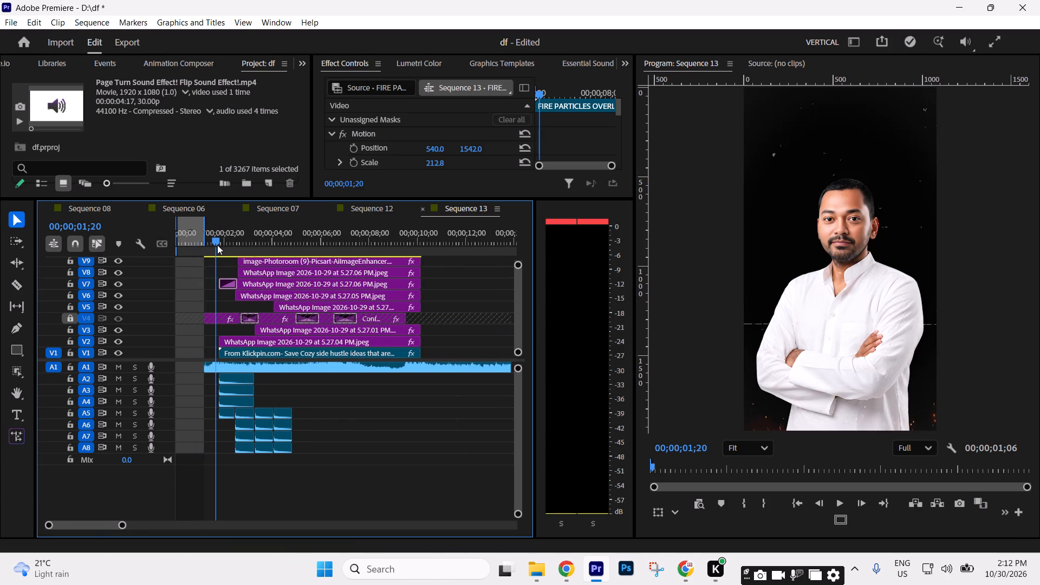
key("Up")
key("Down")
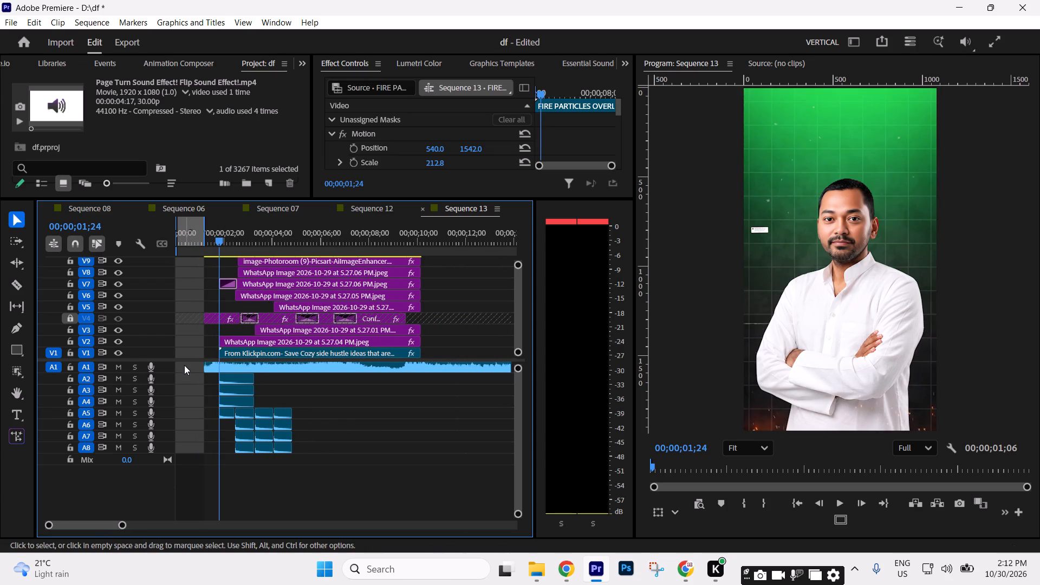
key("Up")
left_click(69, 368)
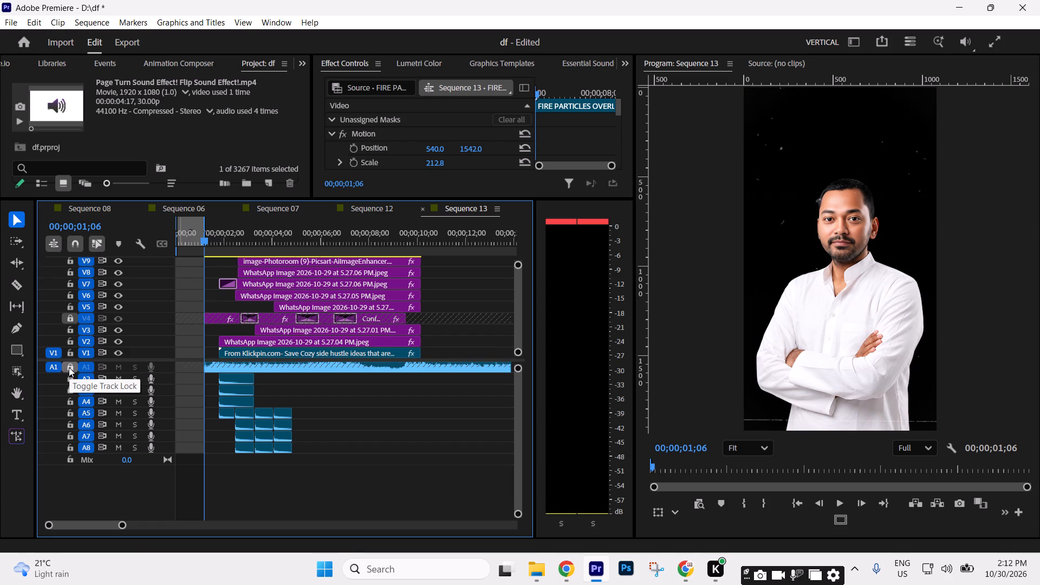
key("ctrl+v")
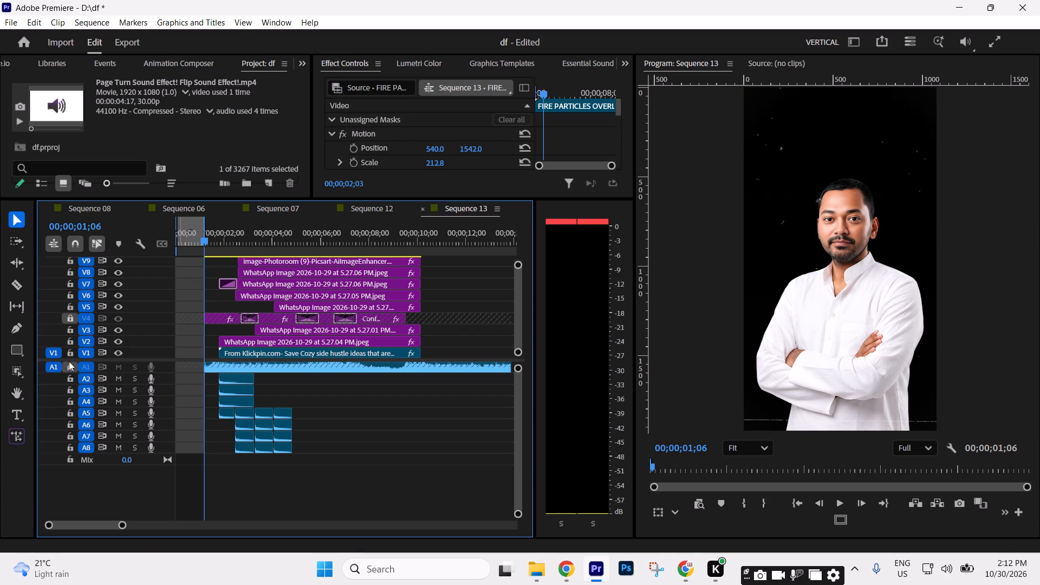
key("ctrl+z")
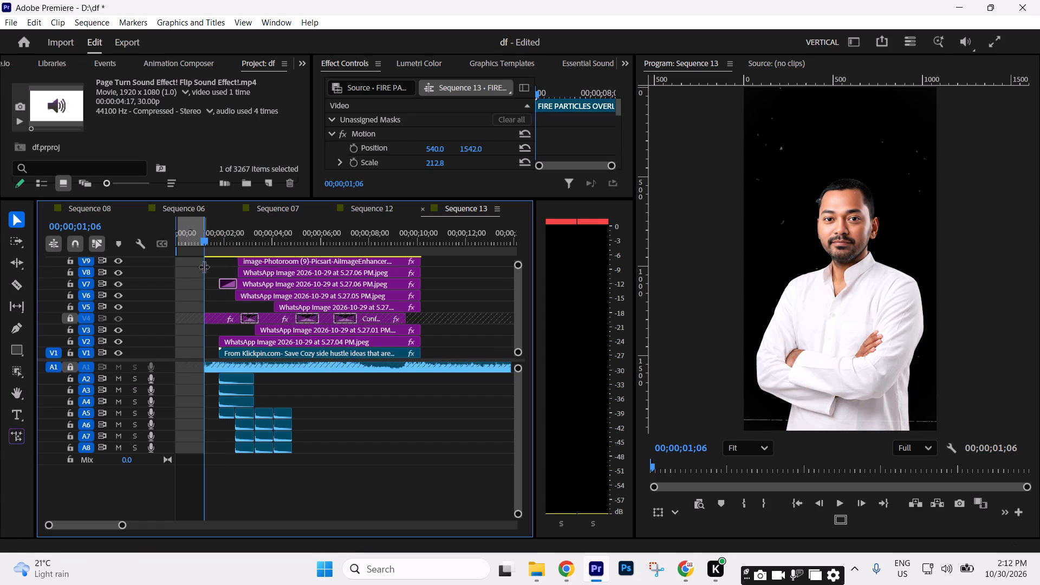
left_click(204, 238)
key("ctrl+v")
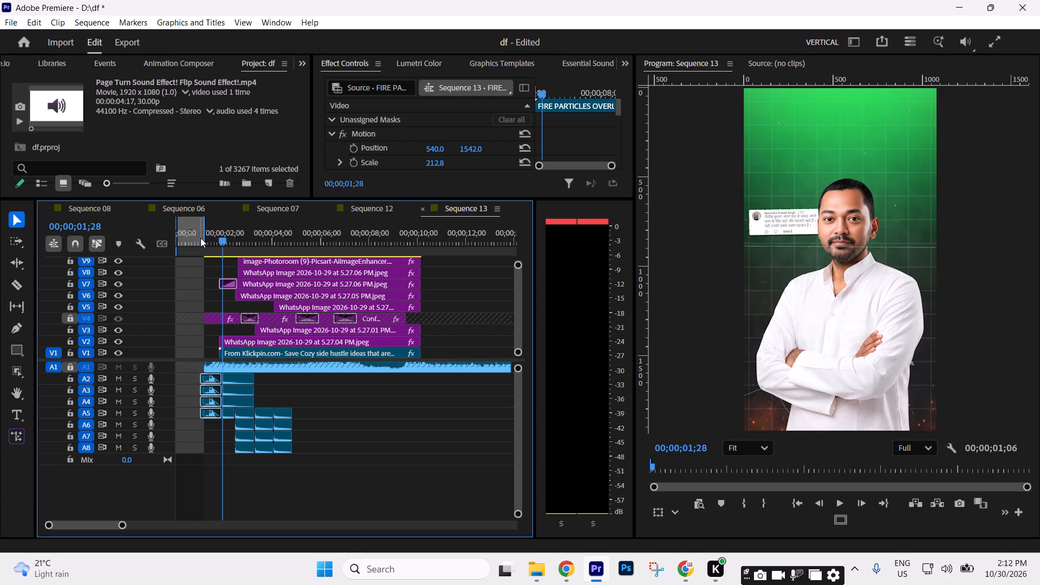
Trim the starts of the four pasted page-turn sounds on A2–A5 to line up with the music's start at 1;06.
left_click(199, 383)
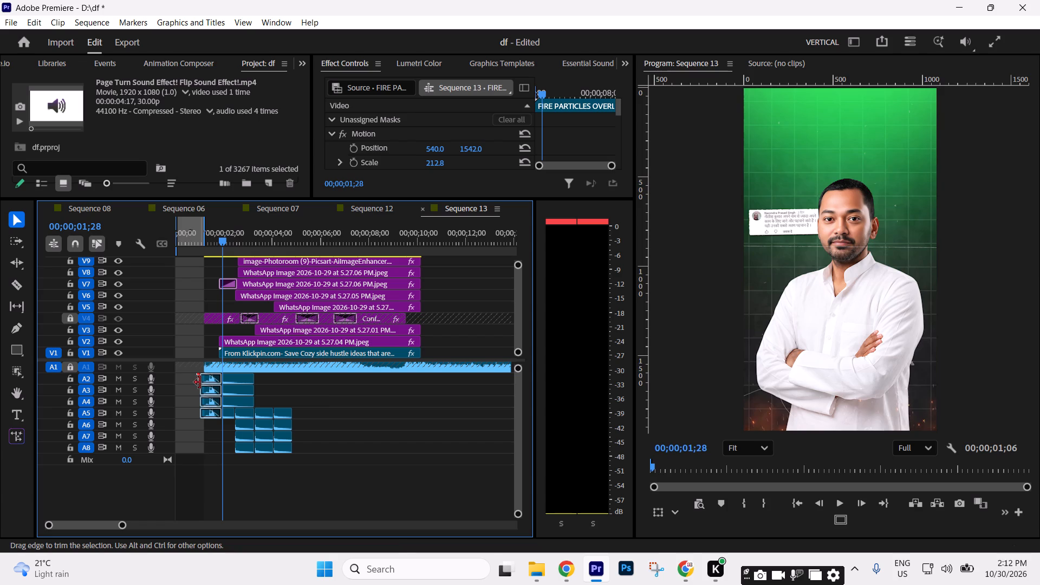
left_click(203, 389)
left_click(197, 392)
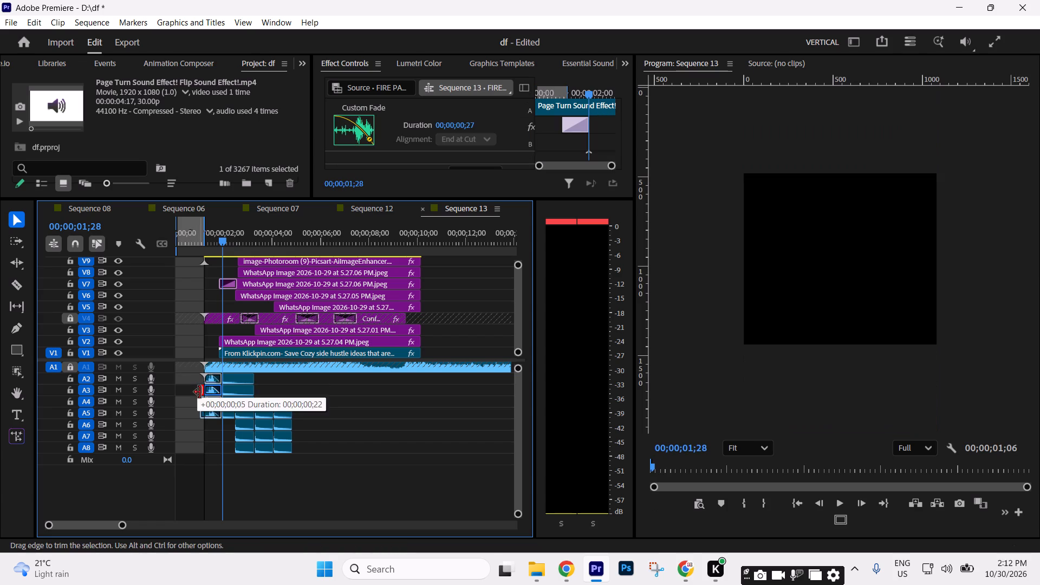
left_click(199, 402)
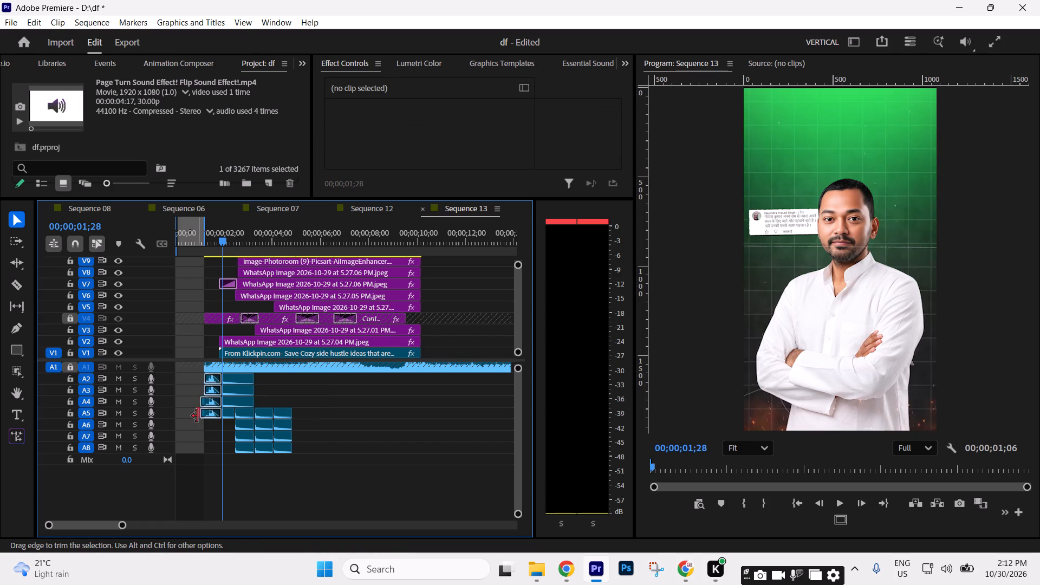
left_click(197, 416)
left_click(201, 404)
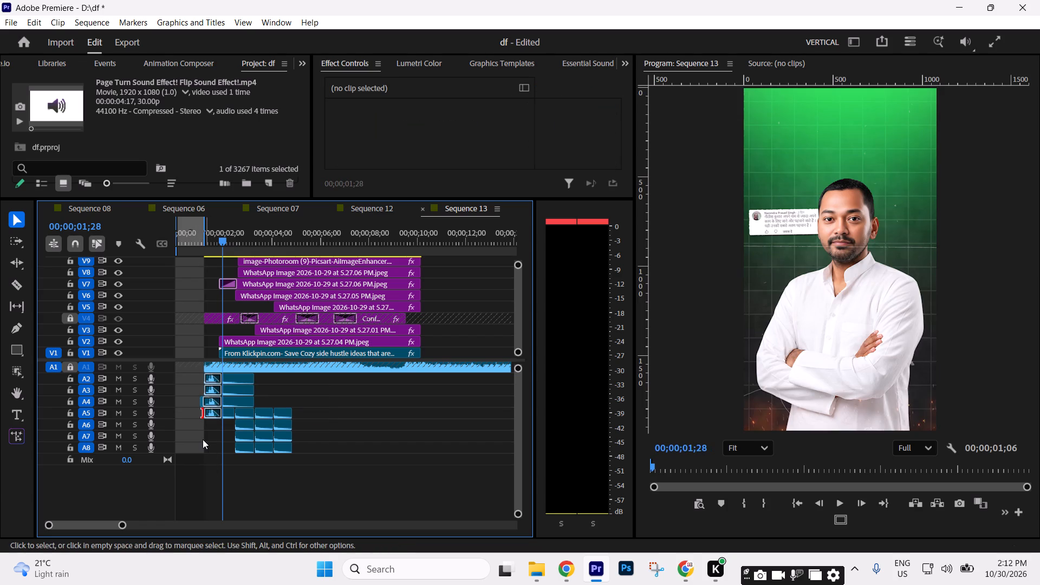
left_click(202, 439)
left_click(220, 240)
type("==")
left_click_drag(245, 400, 257, 401)
left_click_drag(258, 402, 271, 401)
type("--")
key("minus")
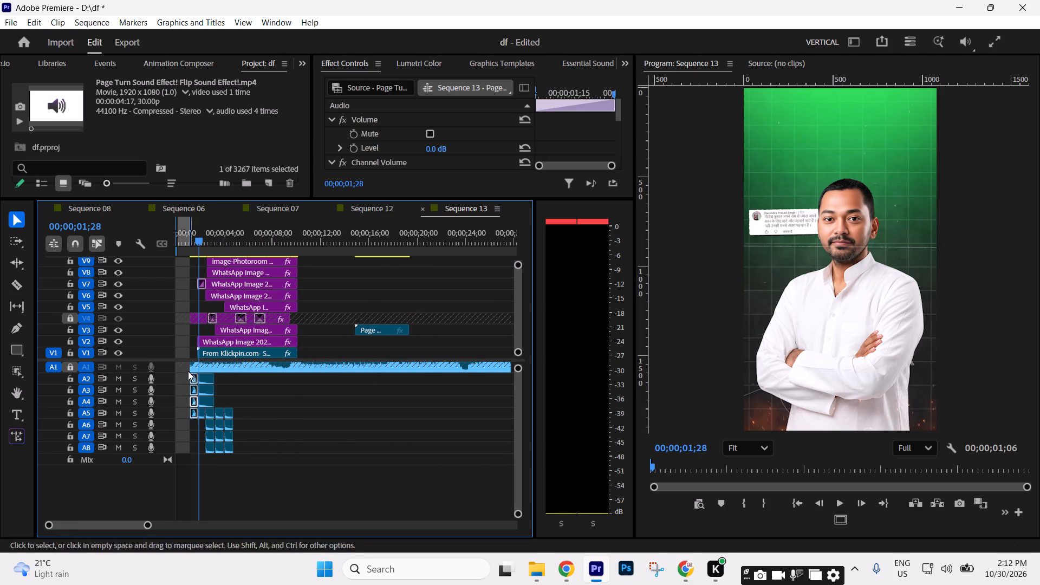
Unlock track A1 and ripple delete the empty gap before the music at the start of the sequence.
left_click(68, 370)
left_click(184, 367)
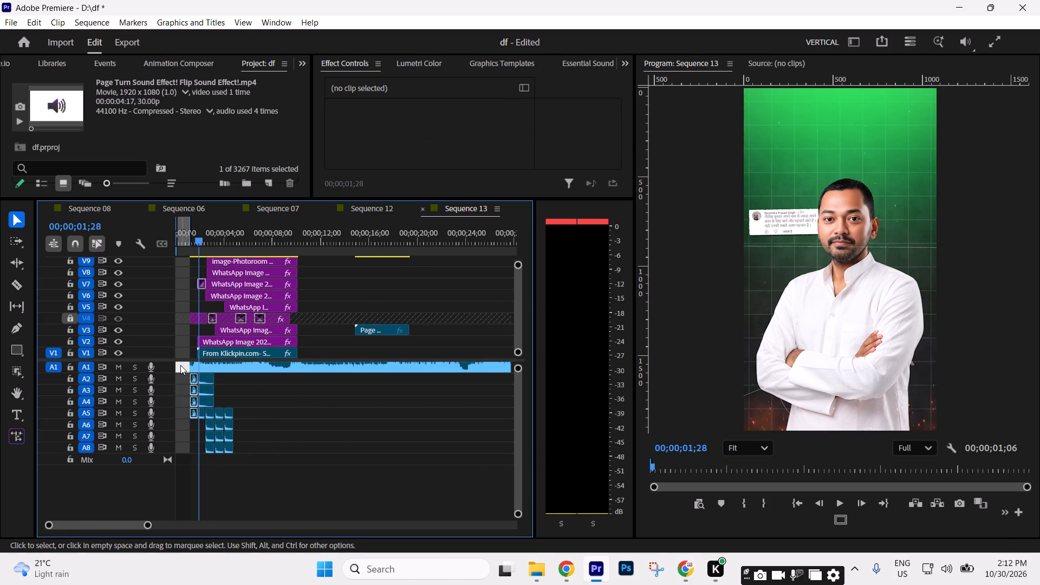
key("Delete")
Play the sequence from the start to check the page-turn sounds against the visuals, with all video tracks in view.
left_click_drag(198, 251, 0, 307)
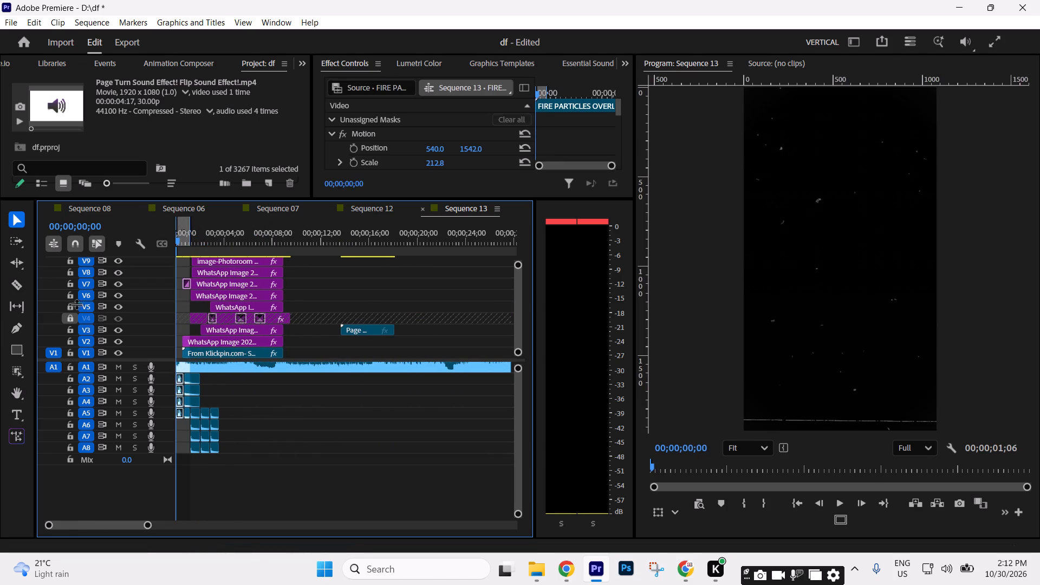
left_click_drag(210, 198, 230, 272)
left_click_drag(518, 513, 524, 544)
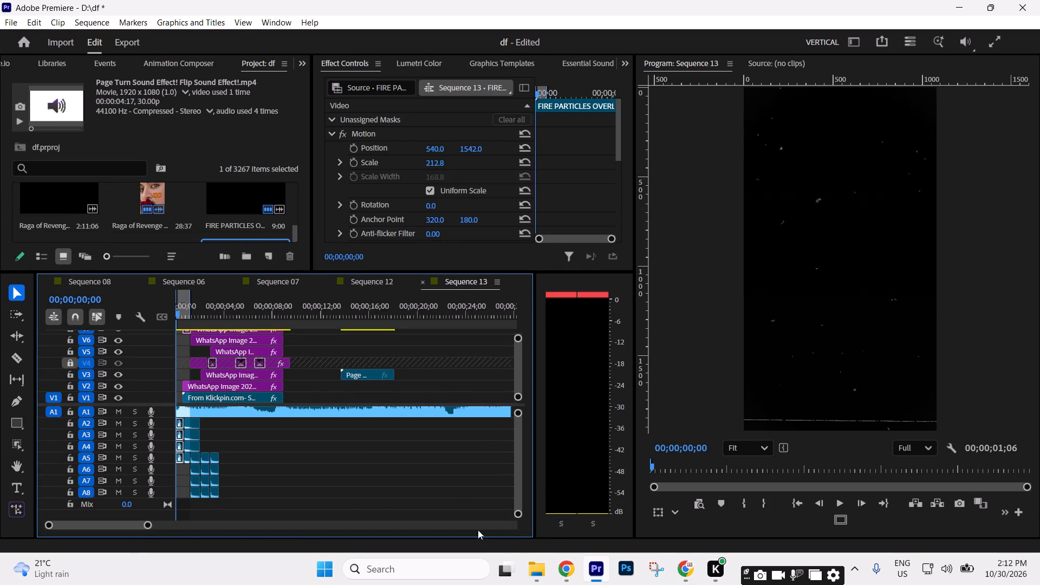
left_click_drag(139, 404, 155, 468)
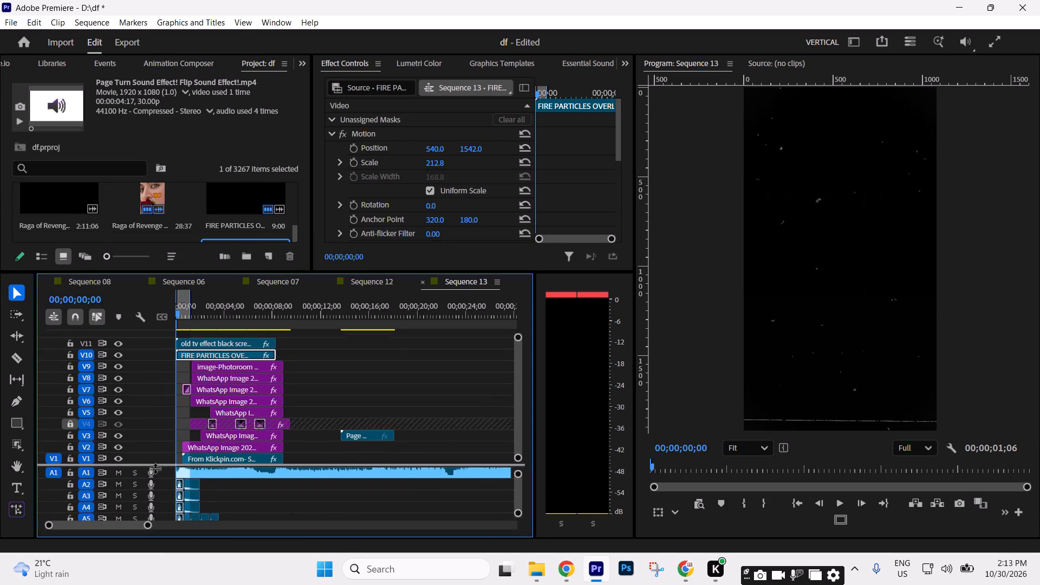
left_click_drag(155, 468, 161, 467)
key("space")
key("space")
key("space")
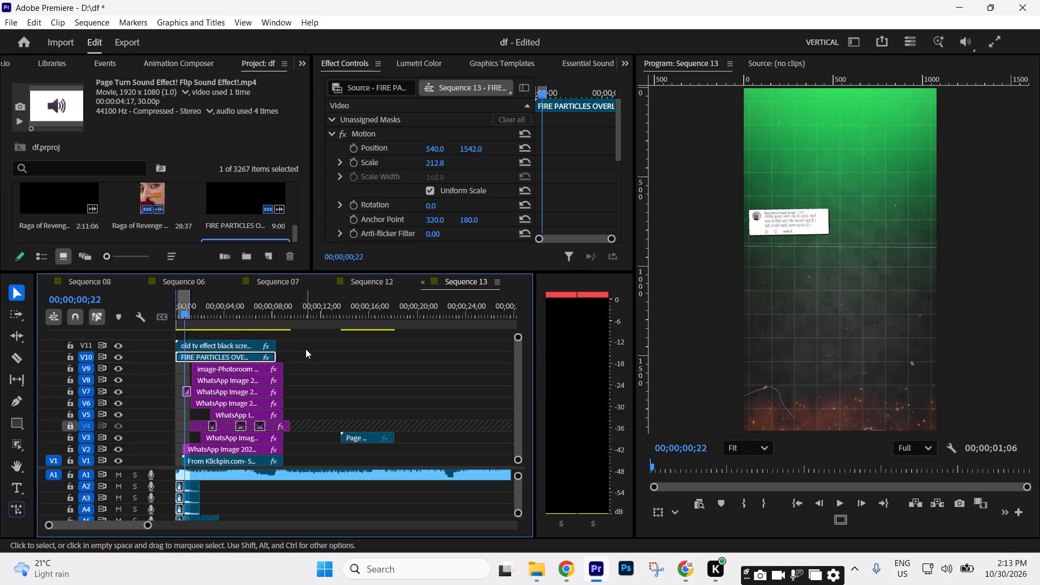
key("space")
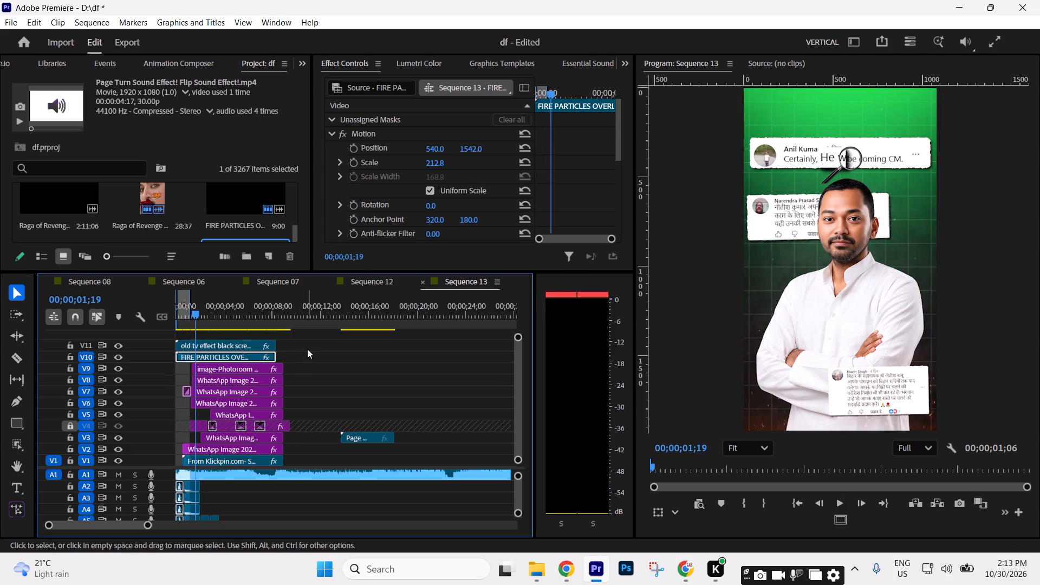
Unlock track V4 and extend the beginning of the portrait clip back to the start of the sequence.
key("equal")
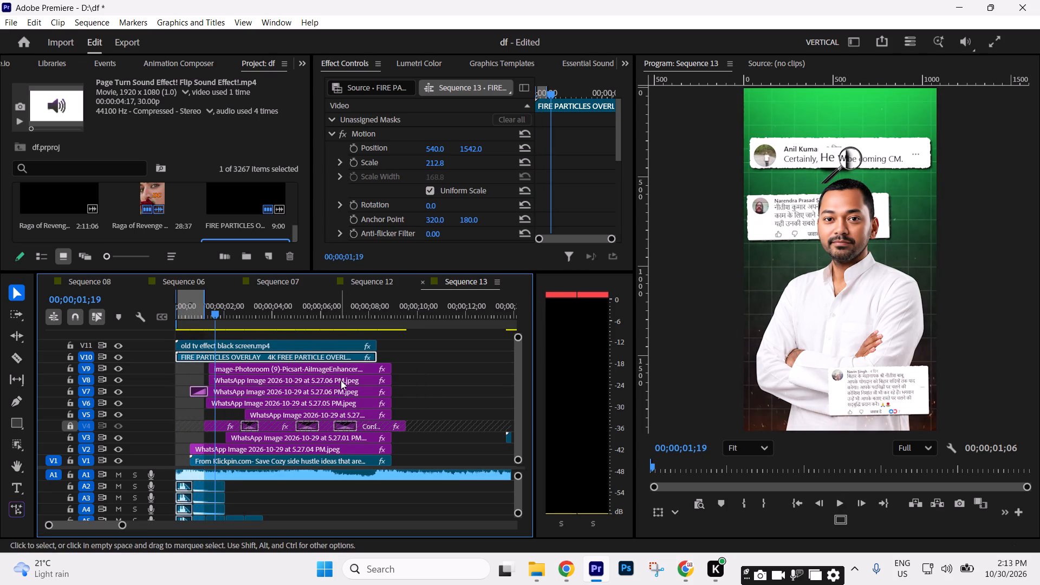
key("minus")
key("equal")
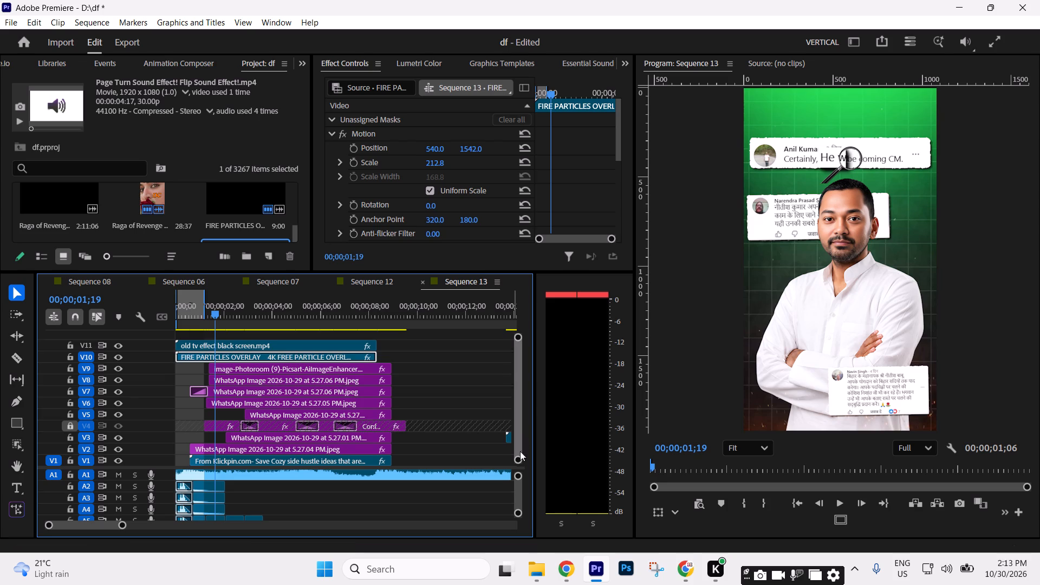
left_click_drag(150, 468, 149, 452)
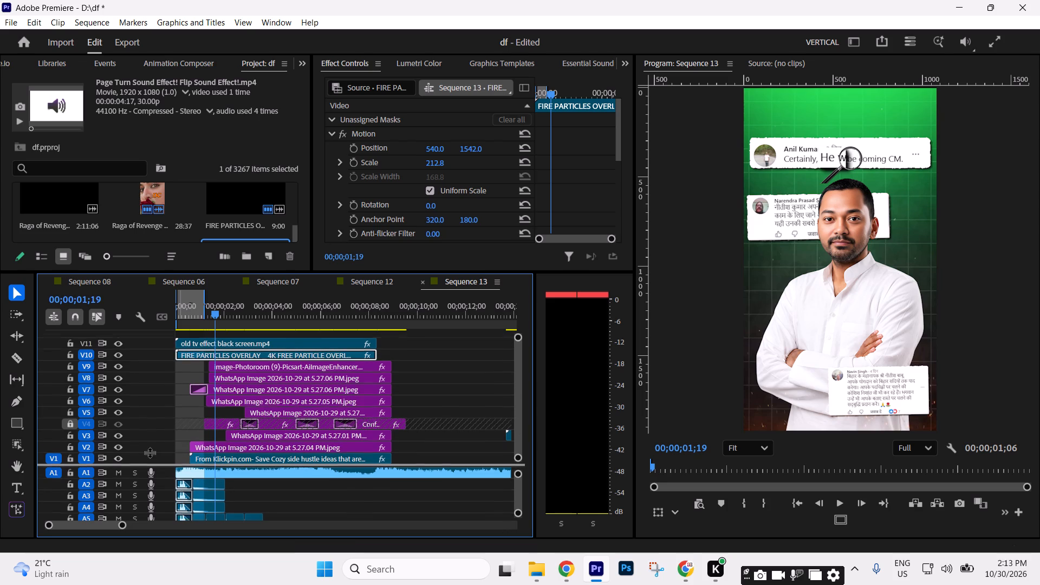
left_click_drag(149, 452, 149, 458)
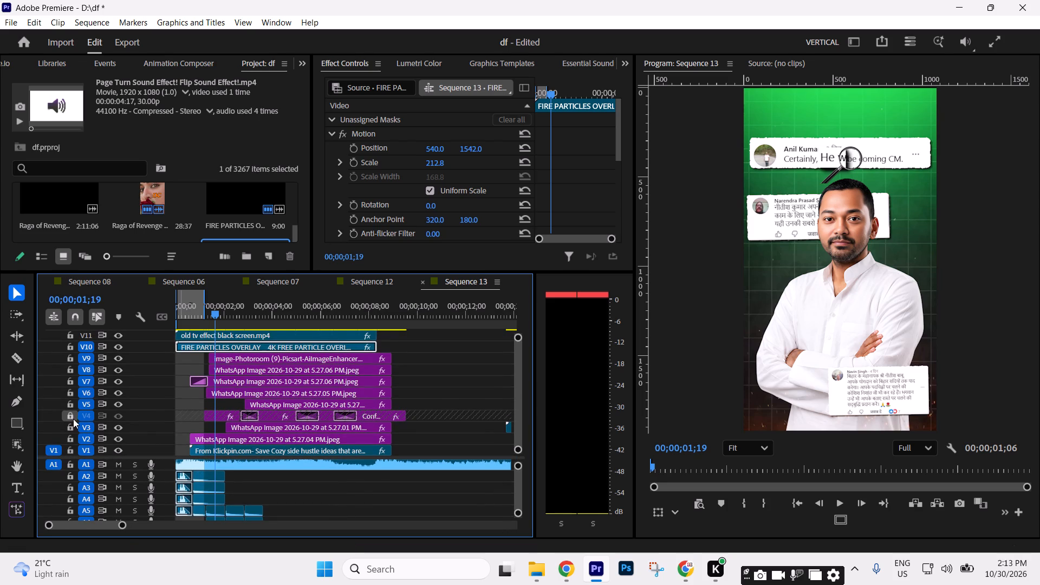
left_click(73, 419)
left_click_drag(208, 414, 125, 418)
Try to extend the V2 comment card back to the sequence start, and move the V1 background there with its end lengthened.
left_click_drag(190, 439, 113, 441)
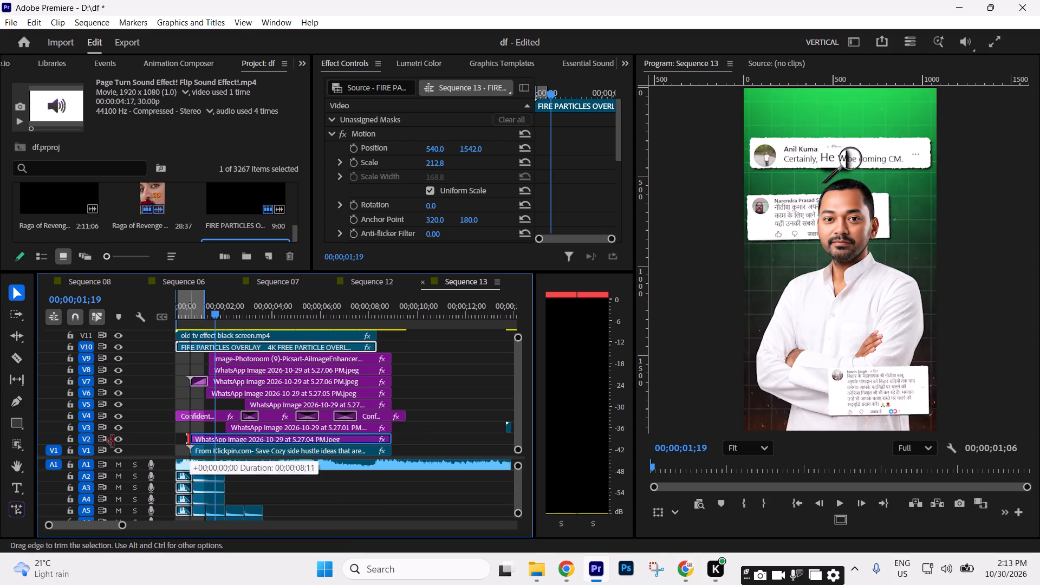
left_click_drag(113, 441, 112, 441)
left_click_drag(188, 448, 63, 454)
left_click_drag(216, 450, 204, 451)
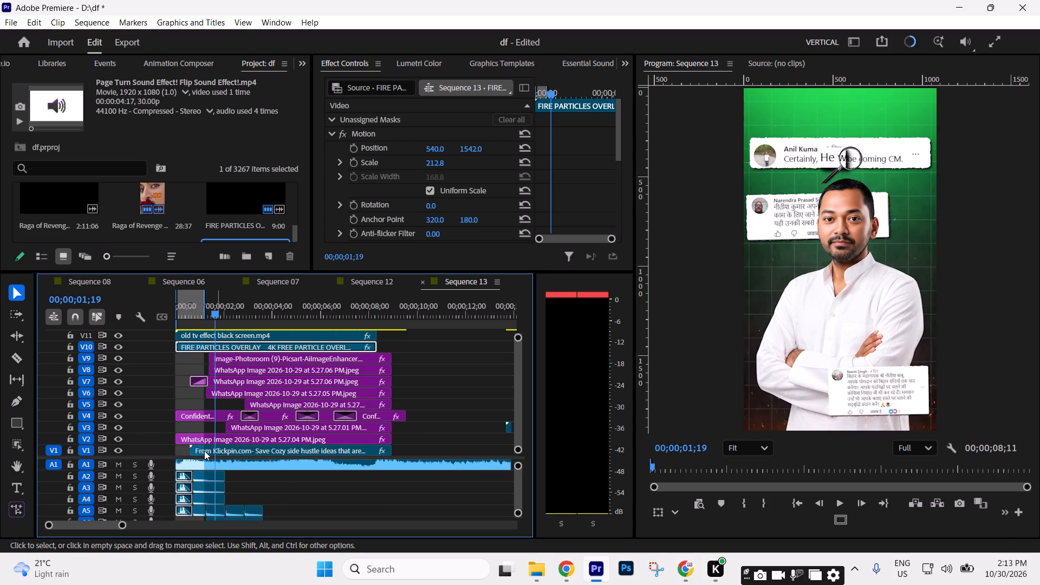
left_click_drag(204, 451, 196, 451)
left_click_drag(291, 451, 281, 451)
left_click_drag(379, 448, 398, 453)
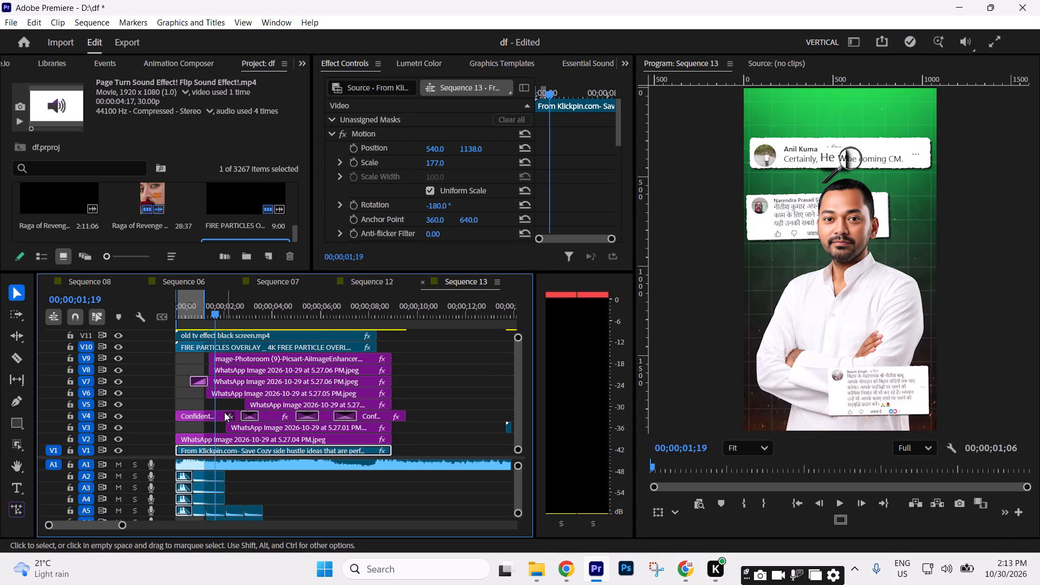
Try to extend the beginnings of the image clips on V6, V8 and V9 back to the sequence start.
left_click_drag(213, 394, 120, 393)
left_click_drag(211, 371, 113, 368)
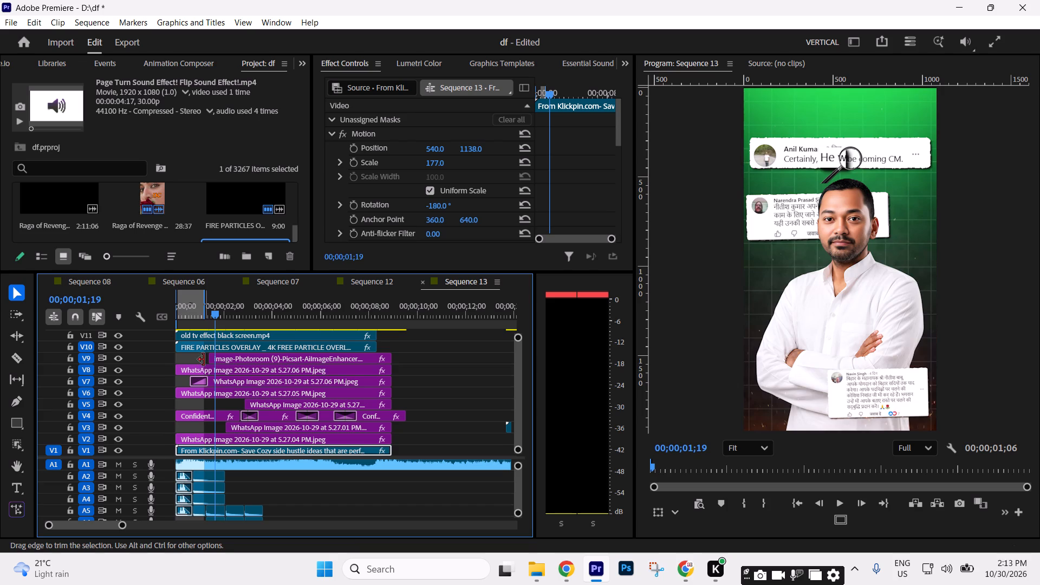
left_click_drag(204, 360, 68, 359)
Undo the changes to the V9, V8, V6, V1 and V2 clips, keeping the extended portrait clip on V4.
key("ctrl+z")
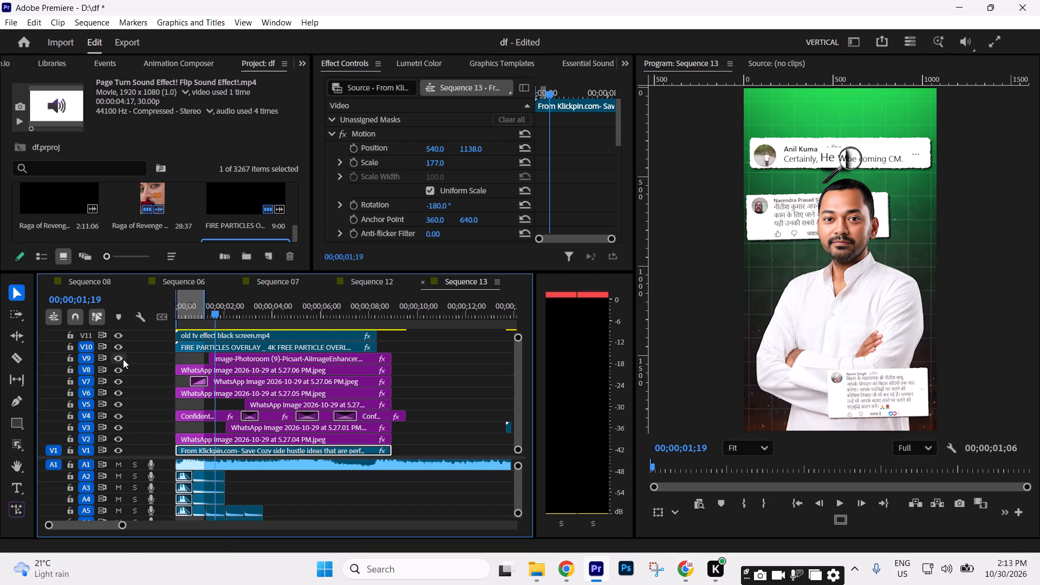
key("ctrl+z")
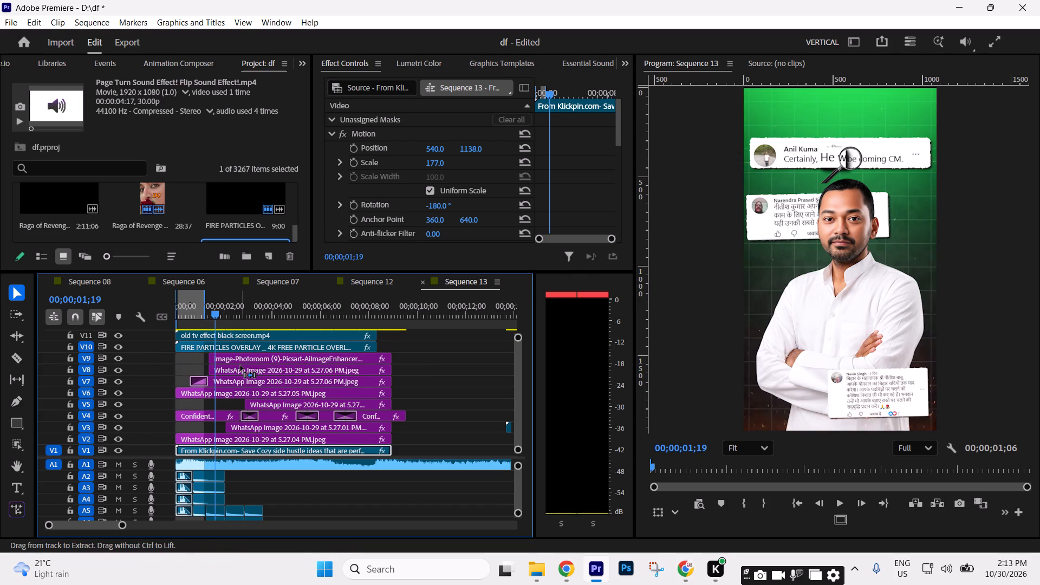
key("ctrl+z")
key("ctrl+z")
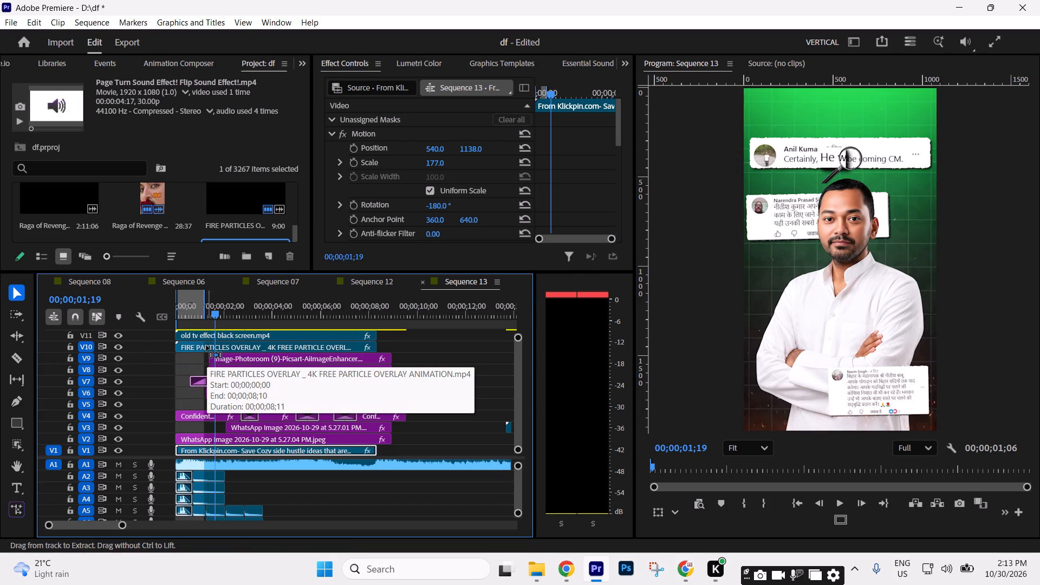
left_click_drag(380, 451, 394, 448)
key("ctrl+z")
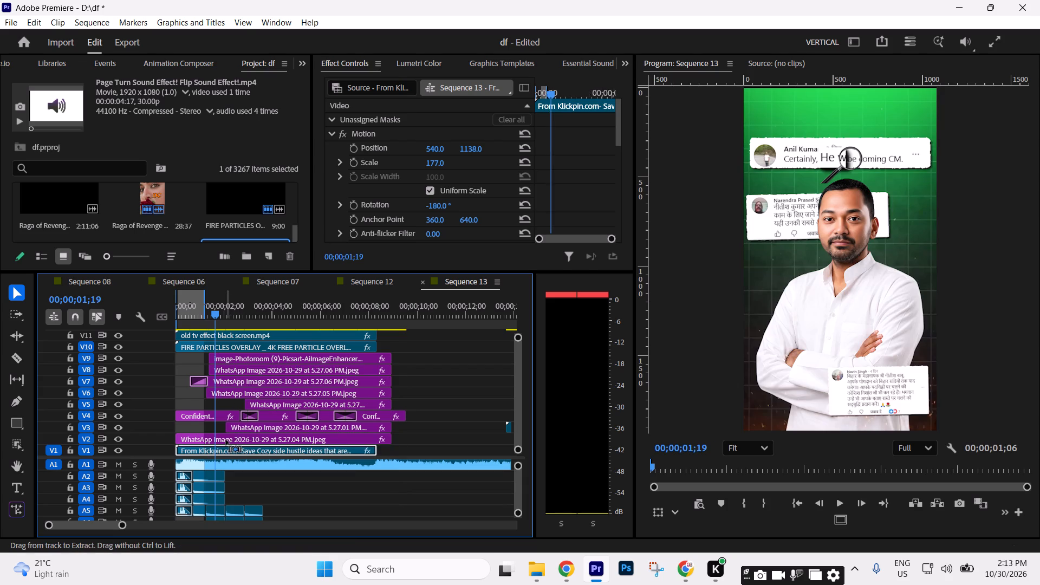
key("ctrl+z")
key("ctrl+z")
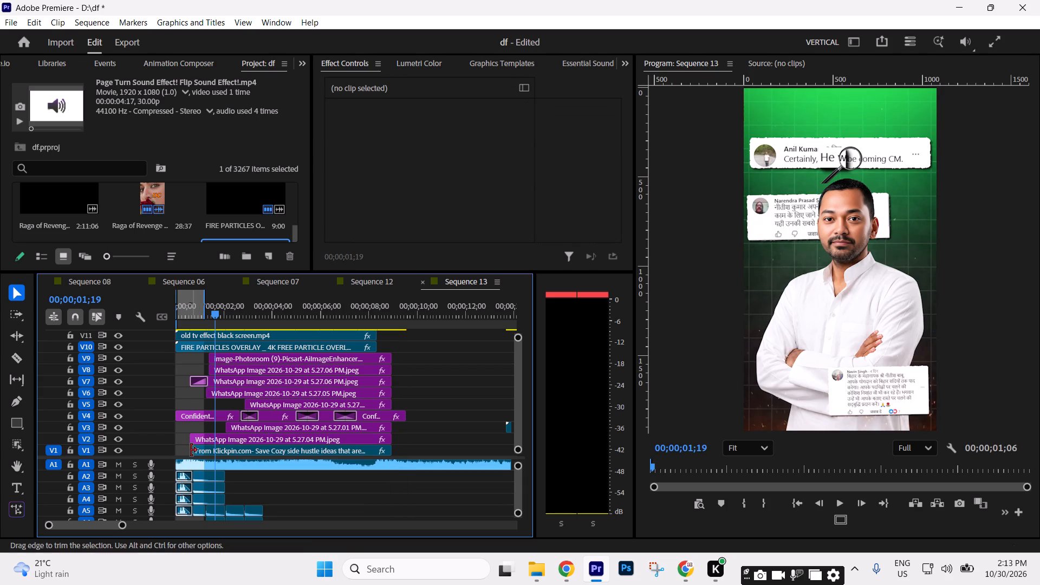
Move the V1 background clip to the sequence start and extend its end to line up with the image clips above.
left_click_drag(191, 450, 125, 452)
left_click_drag(256, 453, 238, 455)
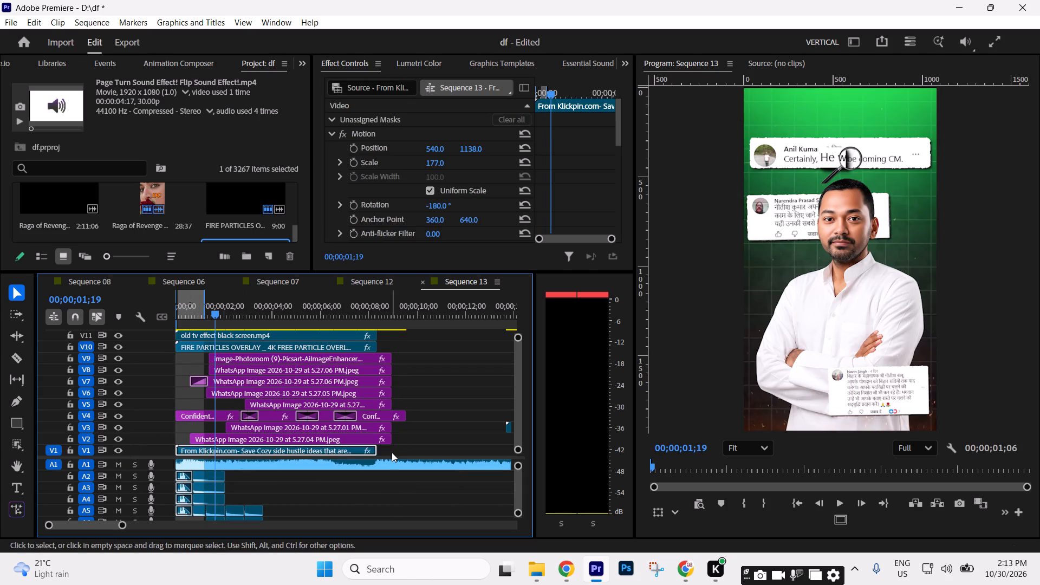
left_click_drag(379, 450, 394, 448)
Scrub and play the opening two seconds to check the comment card, portrait and background timing.
left_click_drag(209, 316, 190, 316)
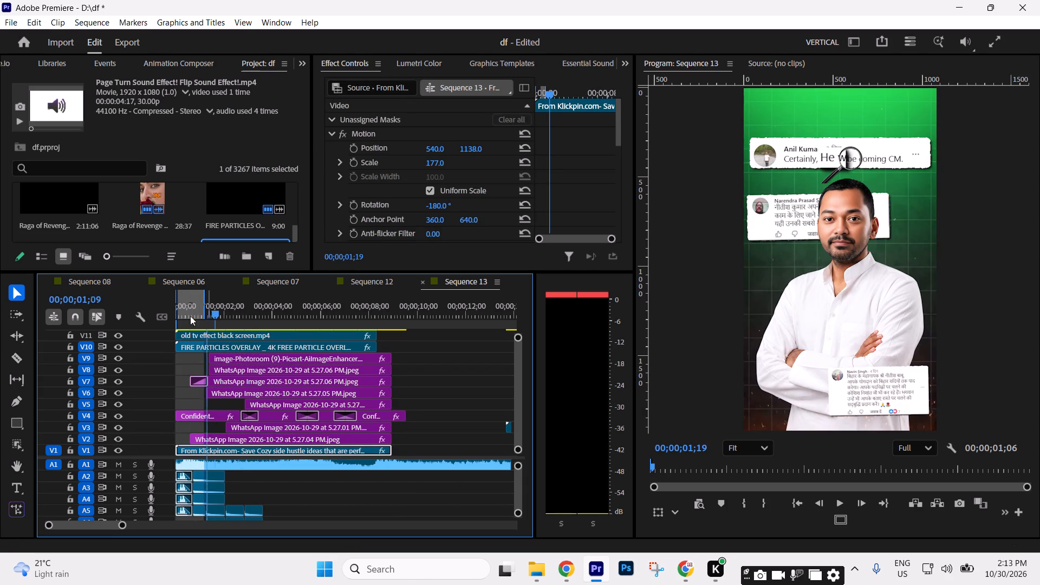
left_click_drag(190, 316, 231, 315)
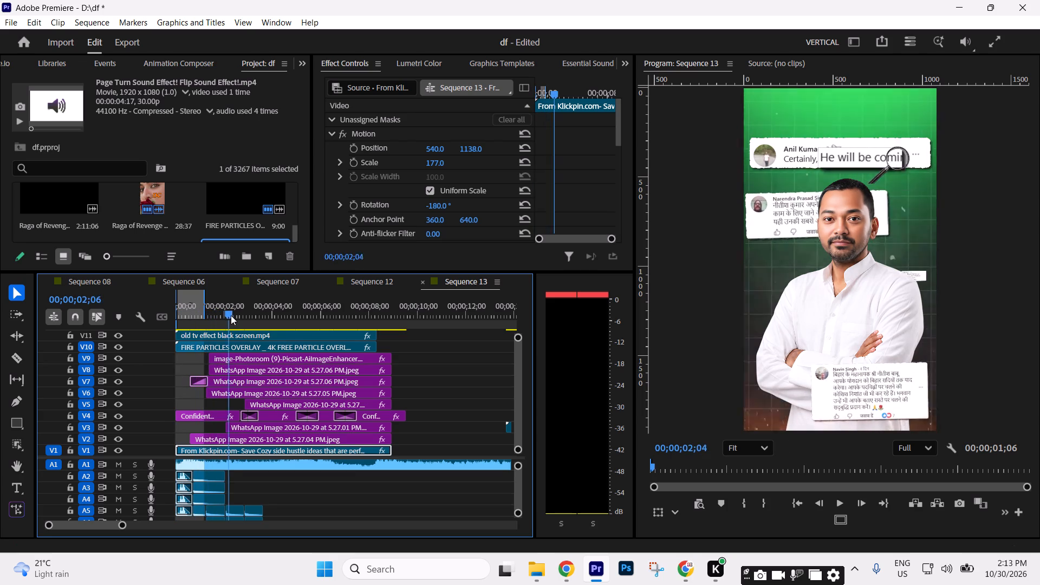
left_click_drag(231, 315, 172, 313)
key("space")
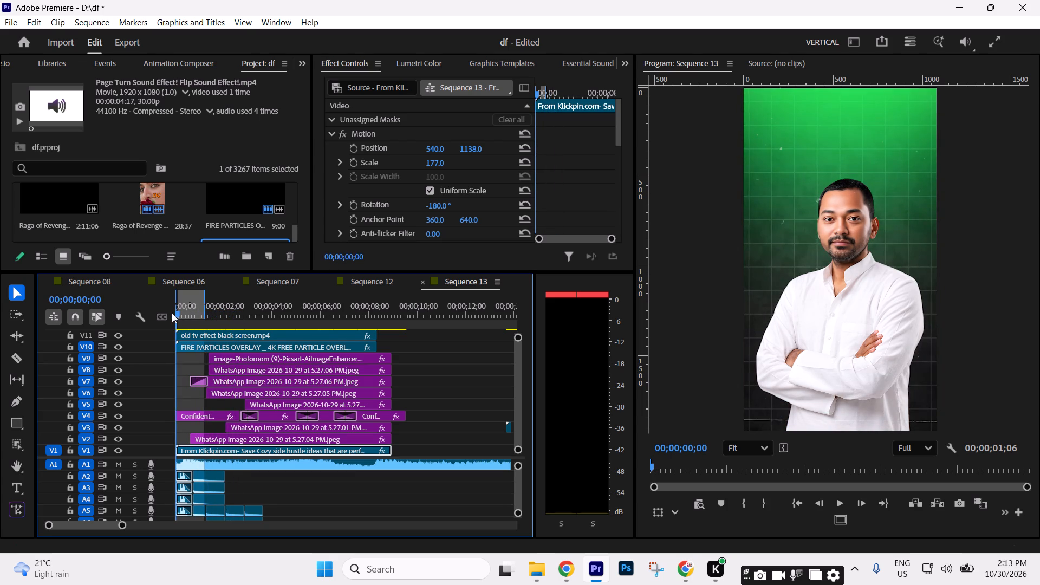
key("space")
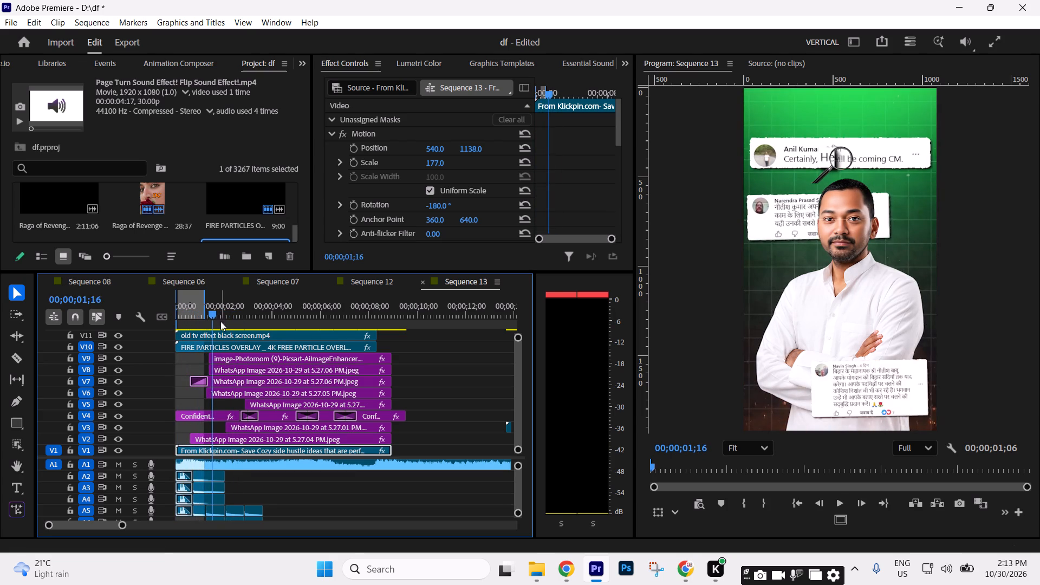
left_click_drag(204, 315, 159, 326)
key("space")
key("space")
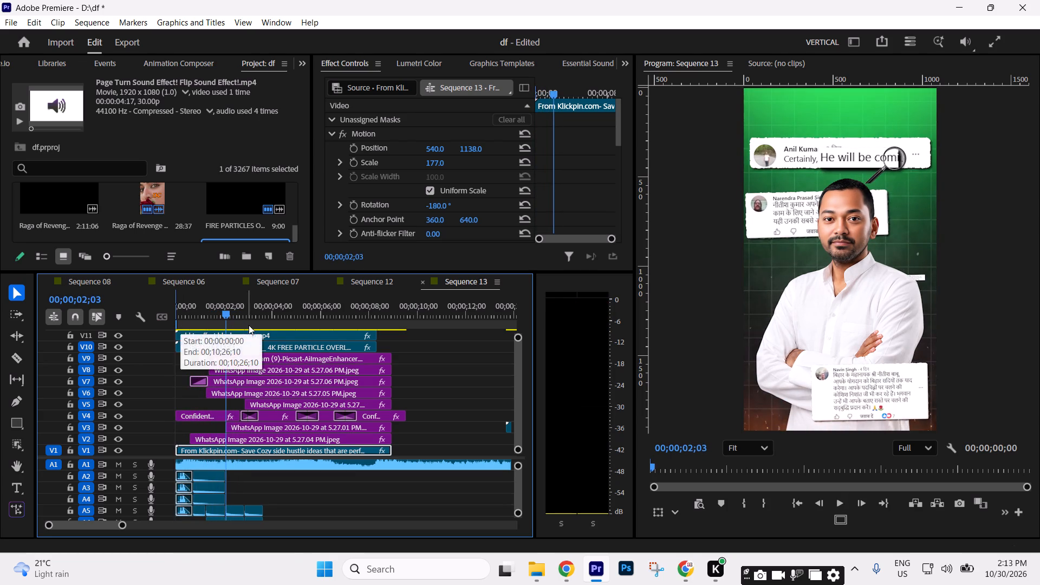
left_click_drag(233, 321, 142, 328)
Shift the V7, V8 and V9 clips earlier until V7 starts at zero, and align their ends and the V4 portrait's with the other images.
left_click_drag(405, 358, 376, 376)
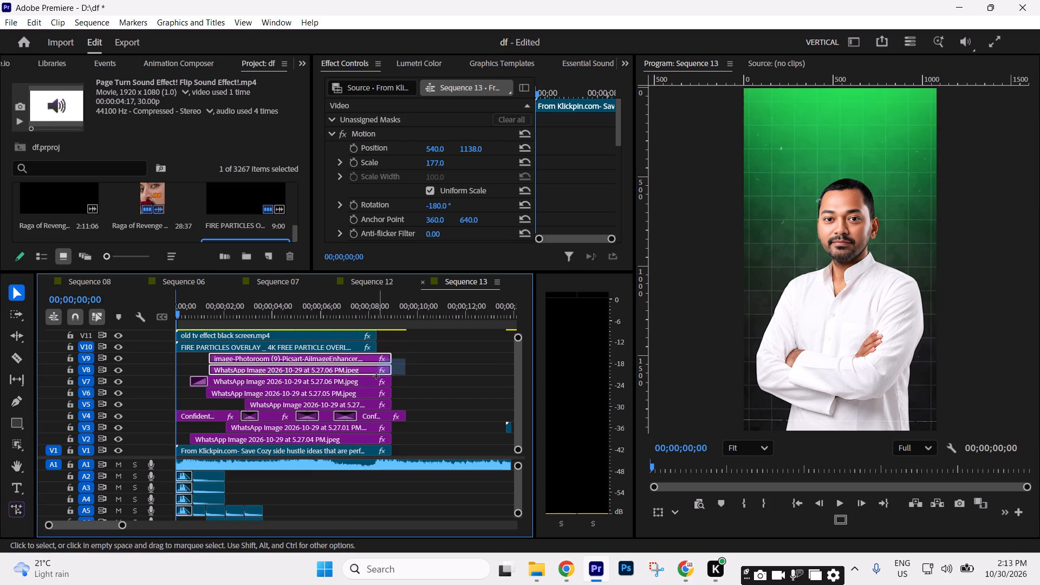
left_click_drag(376, 376, 373, 378)
left_click_drag(369, 378, 355, 380)
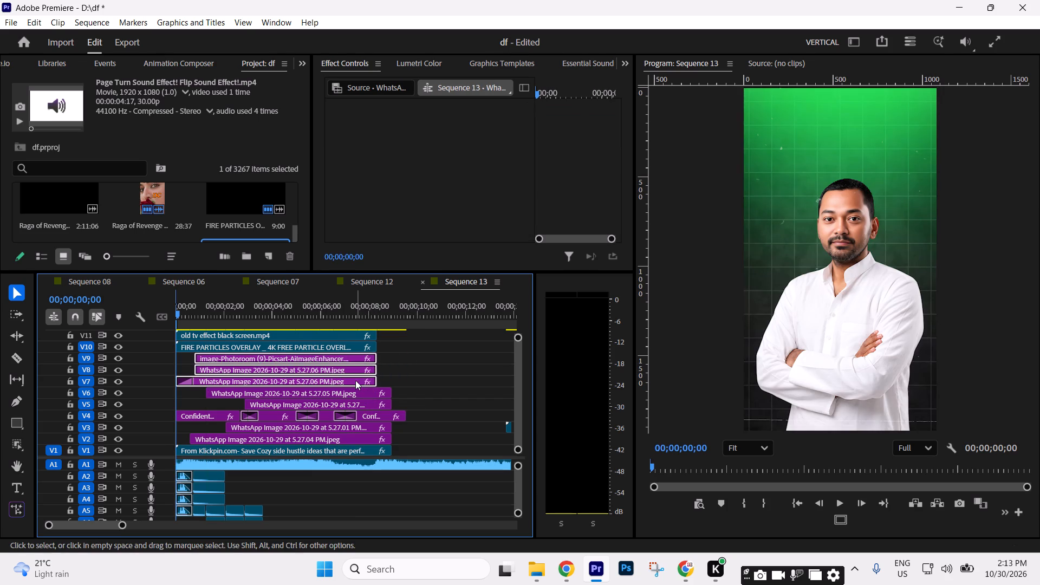
left_click_drag(381, 368, 394, 369)
left_click_drag(412, 414, 401, 414)
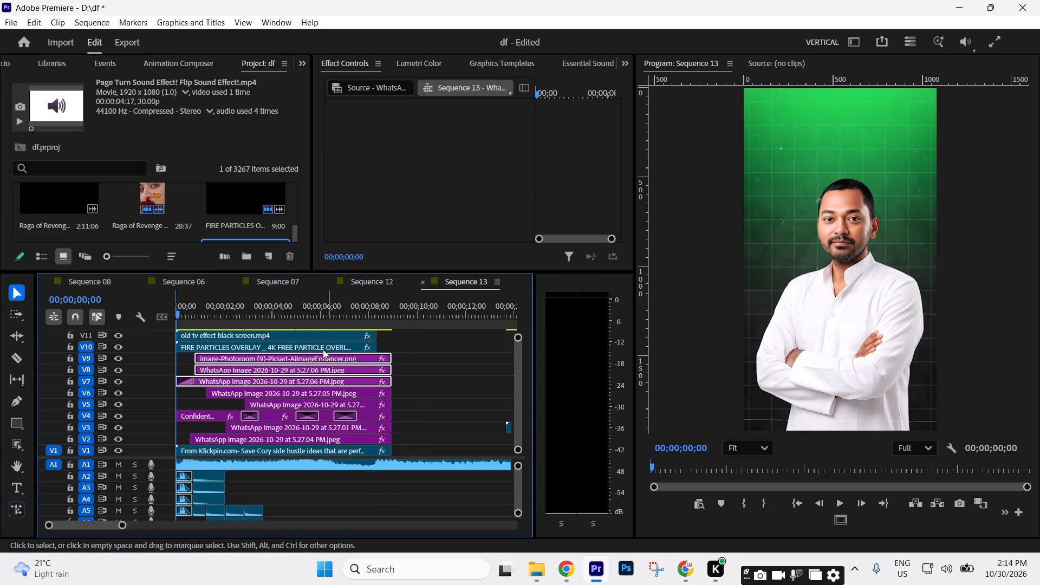
Play the closing section to find the end point, and trim all clips on V1 through V11 to end at 00;00;07;22.
left_click(321, 318)
key("space")
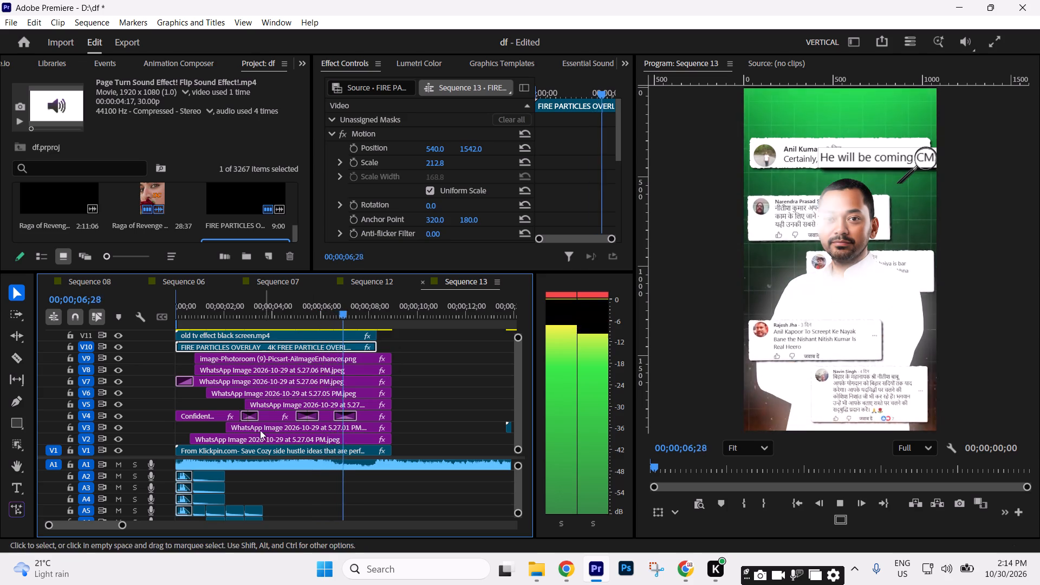
key("space")
left_click_drag(250, 417, 231, 417)
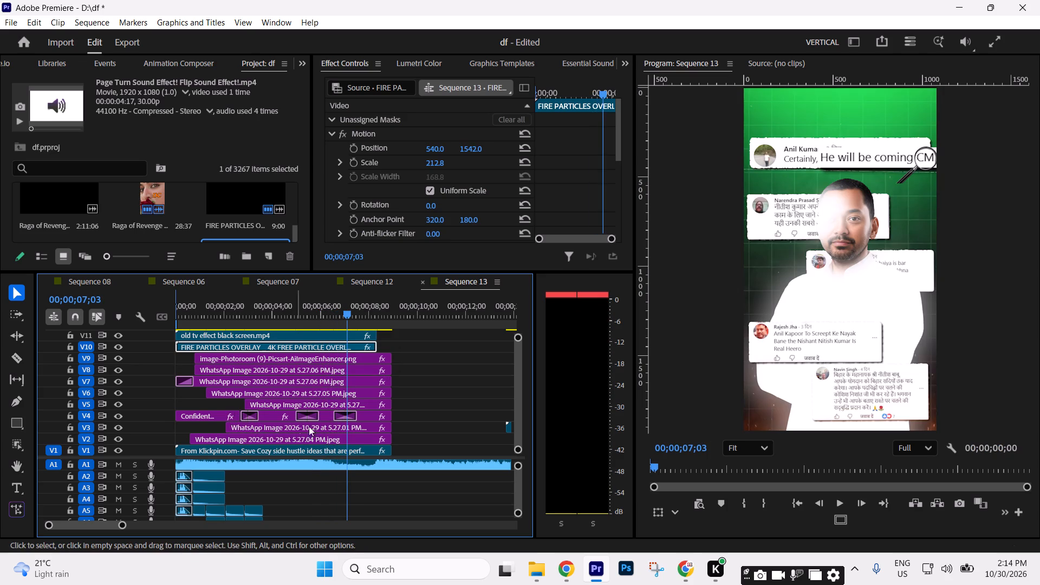
key("space")
key("space")
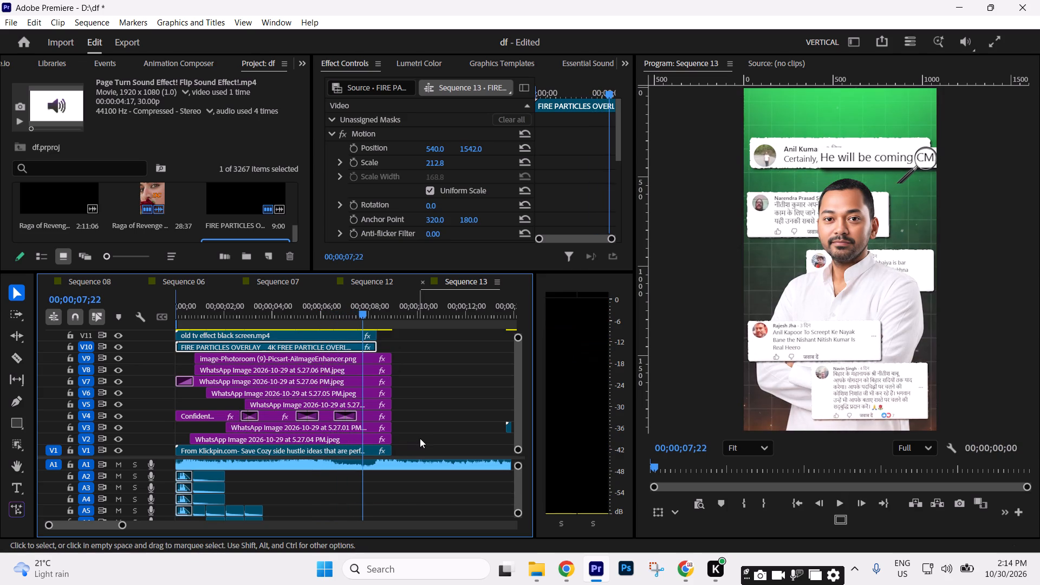
left_click(419, 438)
left_click_drag(402, 352, 387, 448)
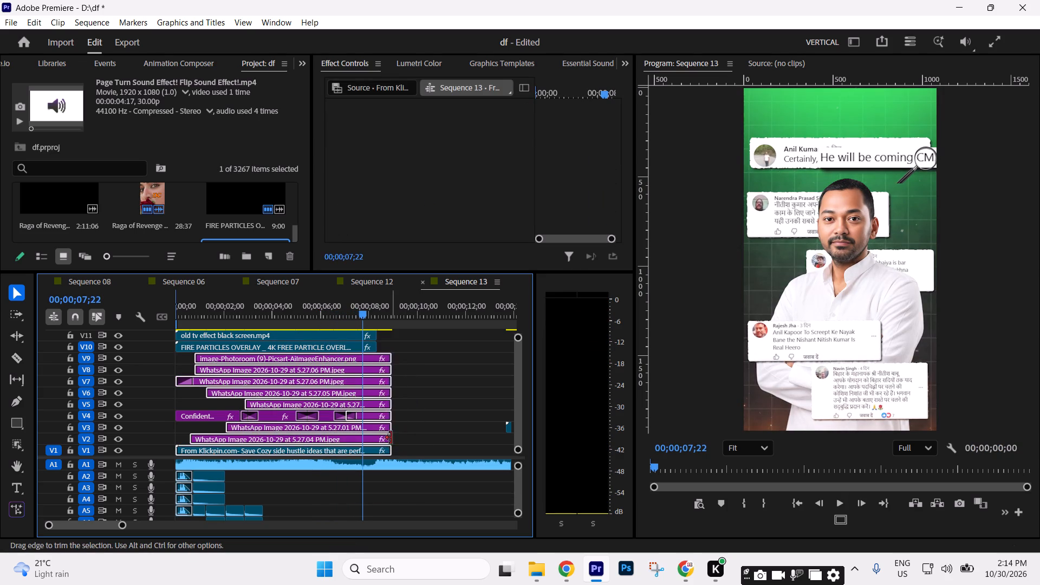
left_click_drag(389, 437, 364, 431)
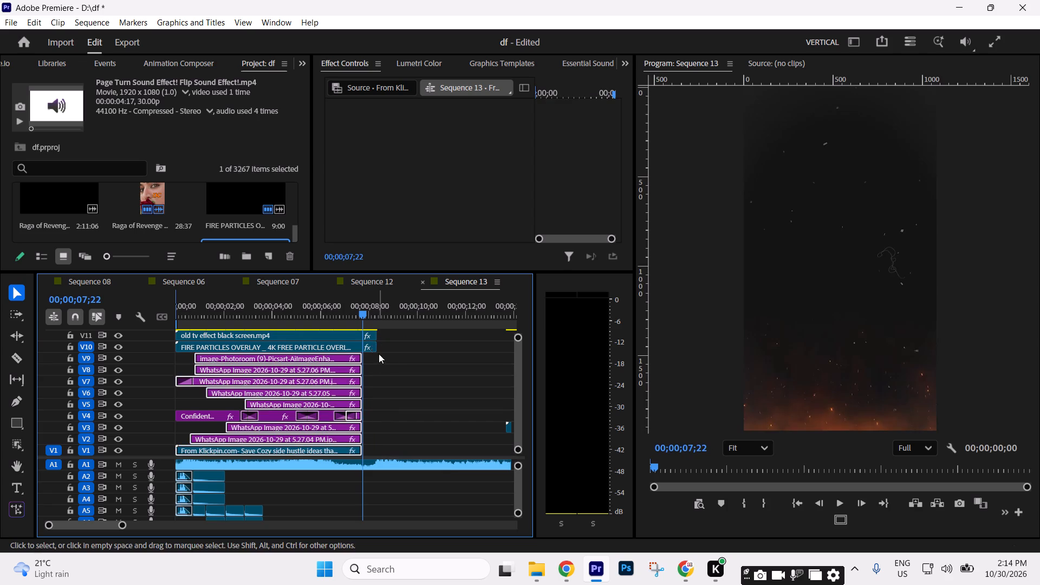
left_click_drag(387, 355, 373, 336)
left_click_drag(379, 339, 365, 341)
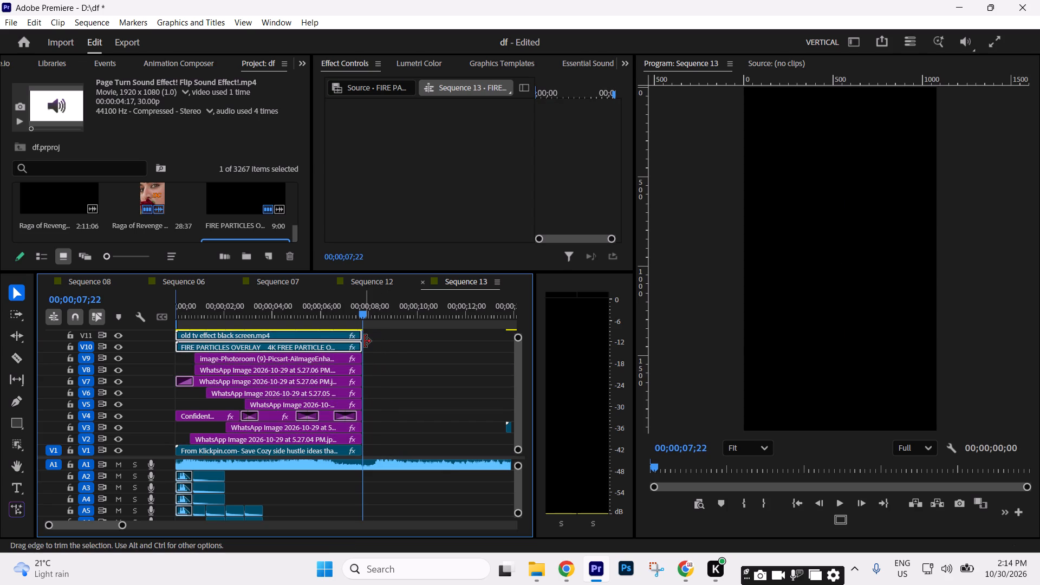
Play the trimmed composition from the sequence start and check its timing through to the end.
left_click_drag(360, 322, 116, 349)
key("space")
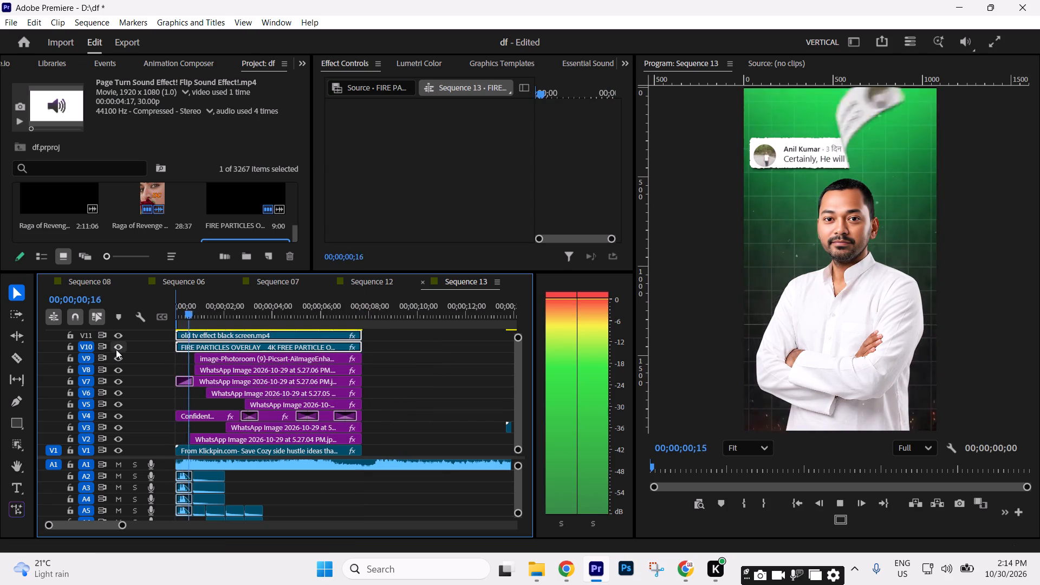
key("space")
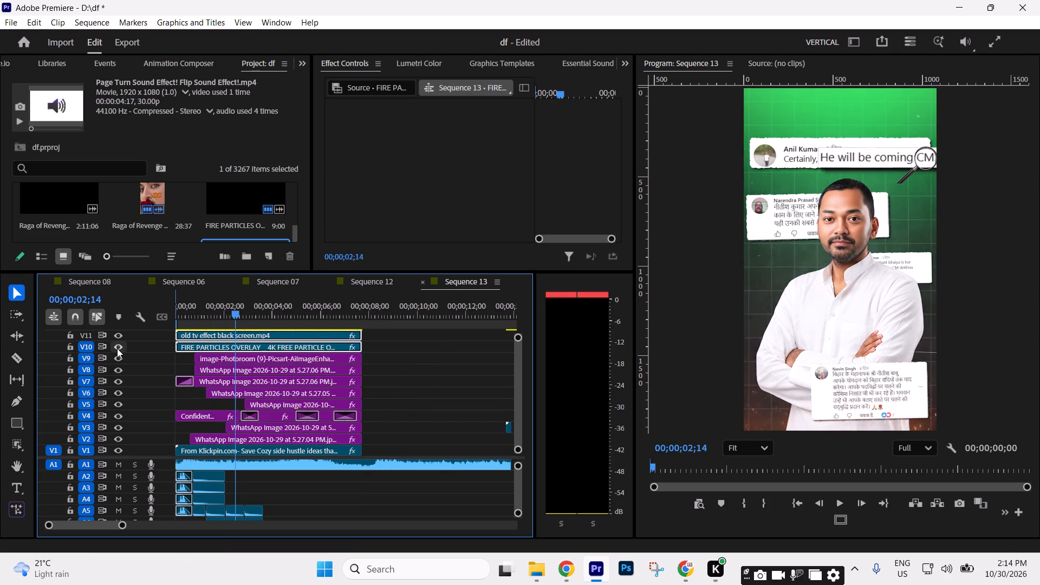
key("space")
key("space")
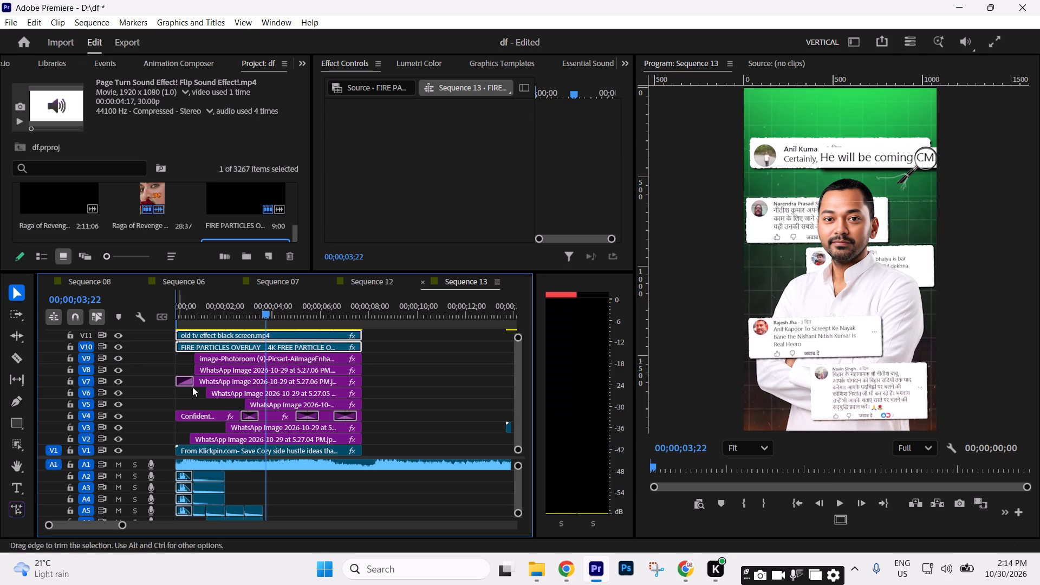
key("space")
left_click_drag(292, 317, 353, 324)
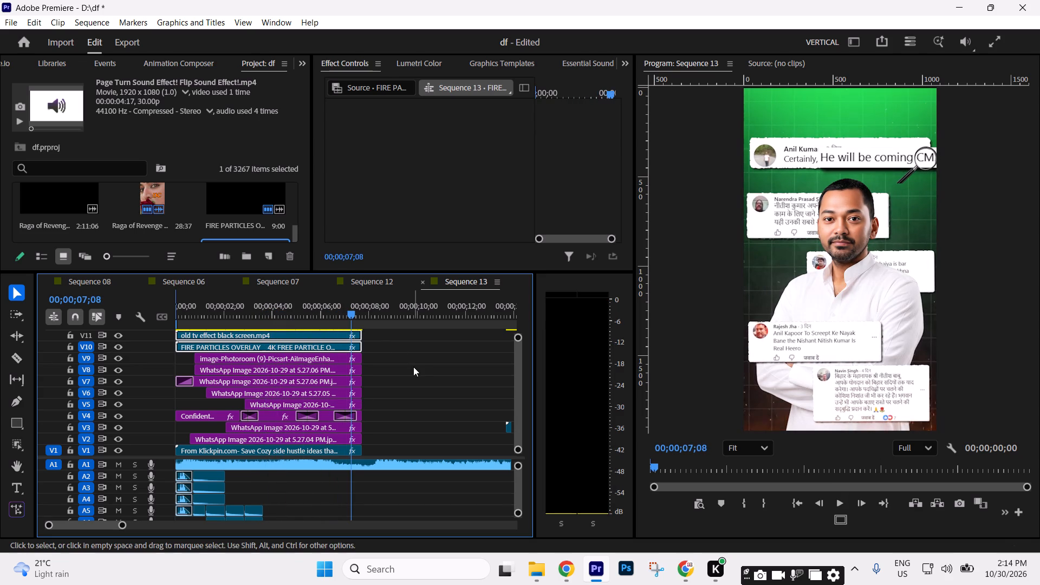
Delete the leftover clip on V3 at about 14 seconds, beyond the end of the composition.
left_click(413, 367)
type("--")
left_click_drag(322, 414, 276, 443)
left_click_drag(310, 410, 252, 448)
key("Delete")
key("minus")
type("--")
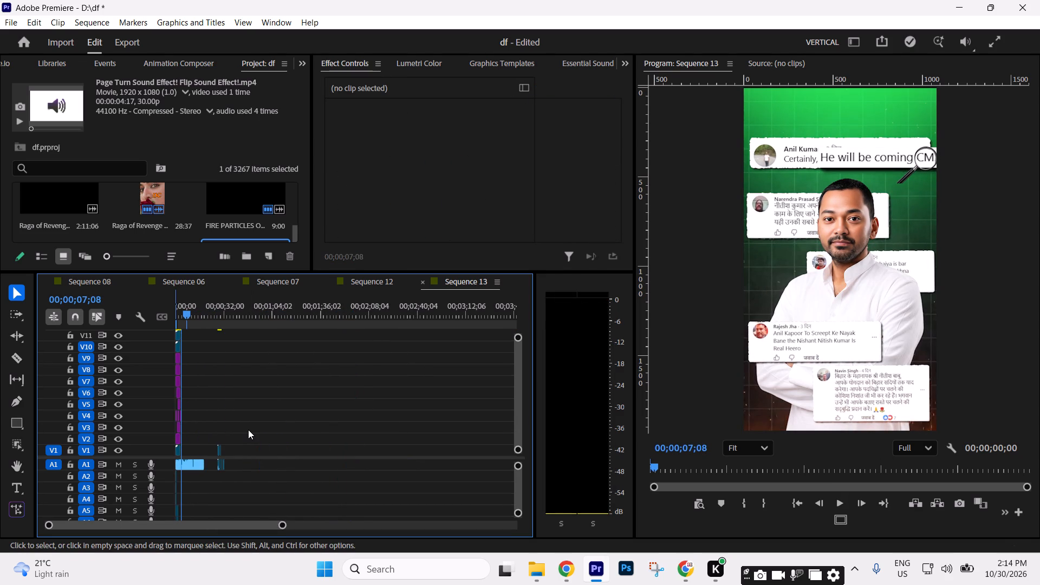
Save the project.
key("ctrl+s")
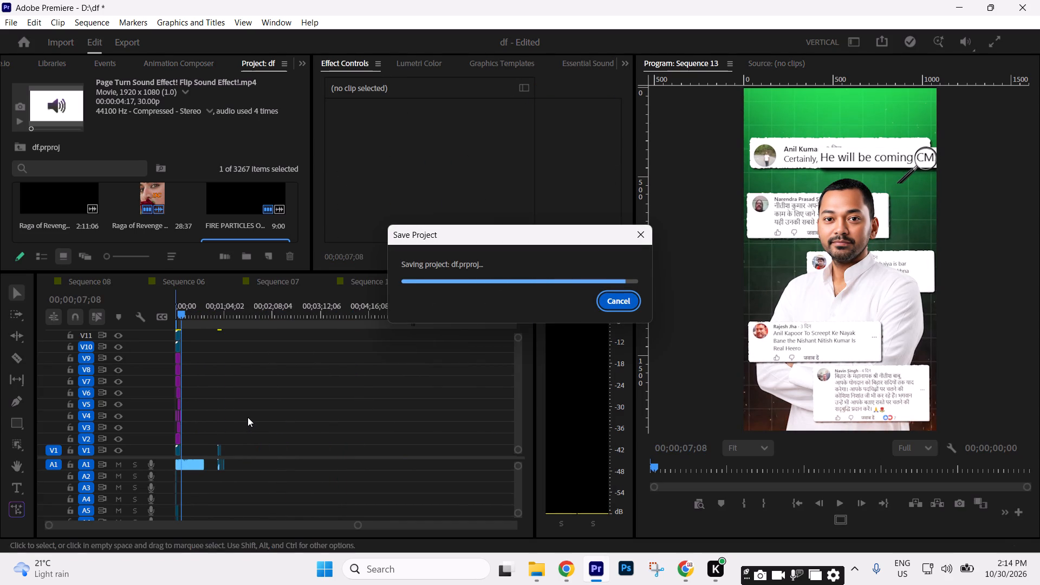
Delete the leftover clips on V1 and A1 at about one minute, beyond the end of the music.
left_click_drag(209, 327, 215, 325)
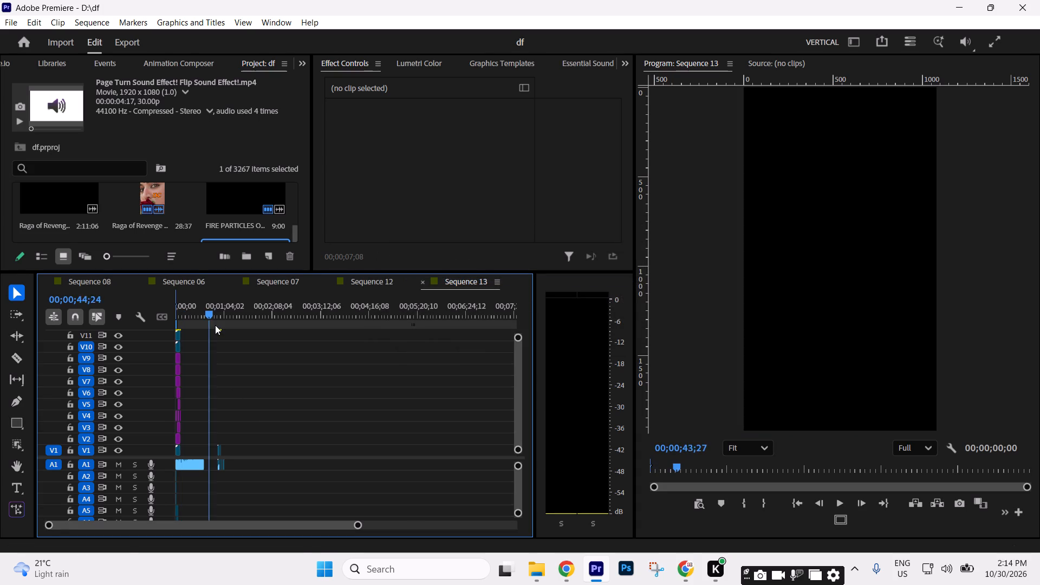
left_click_drag(215, 325, 219, 326)
left_click_drag(269, 401, 212, 484)
key("Delete")
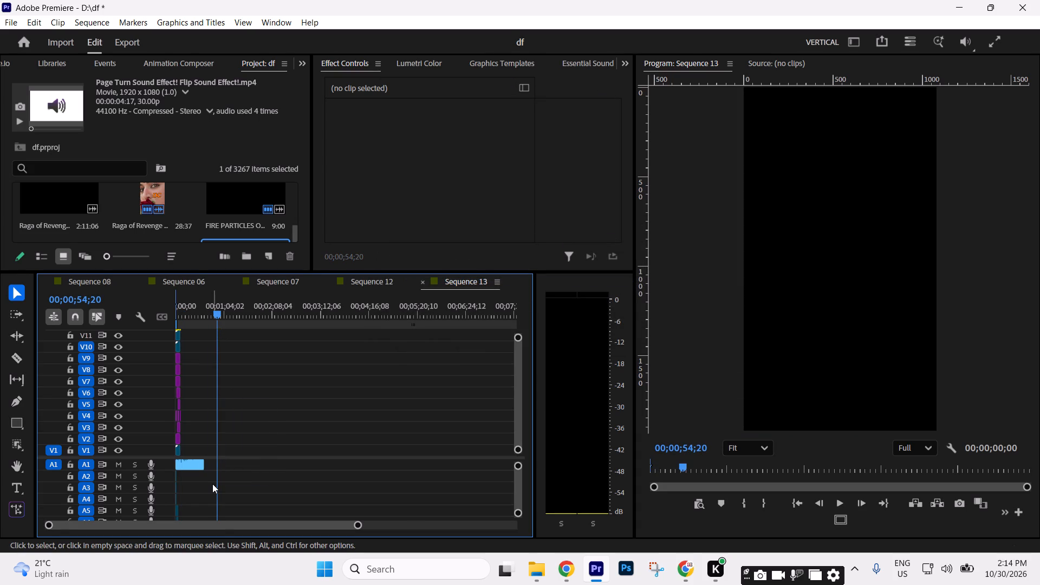
Play the whole composition from the sequence start to check the portrait, comment cards and page-turn sounds together.
type("==")
key("equal")
key("equal")
type("--")
key("Home")
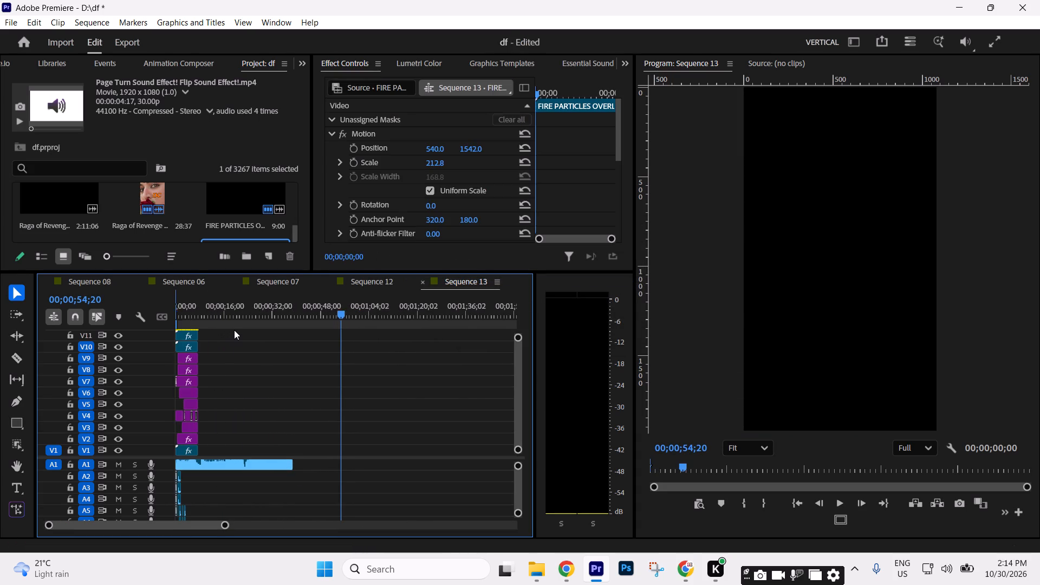
key("space")
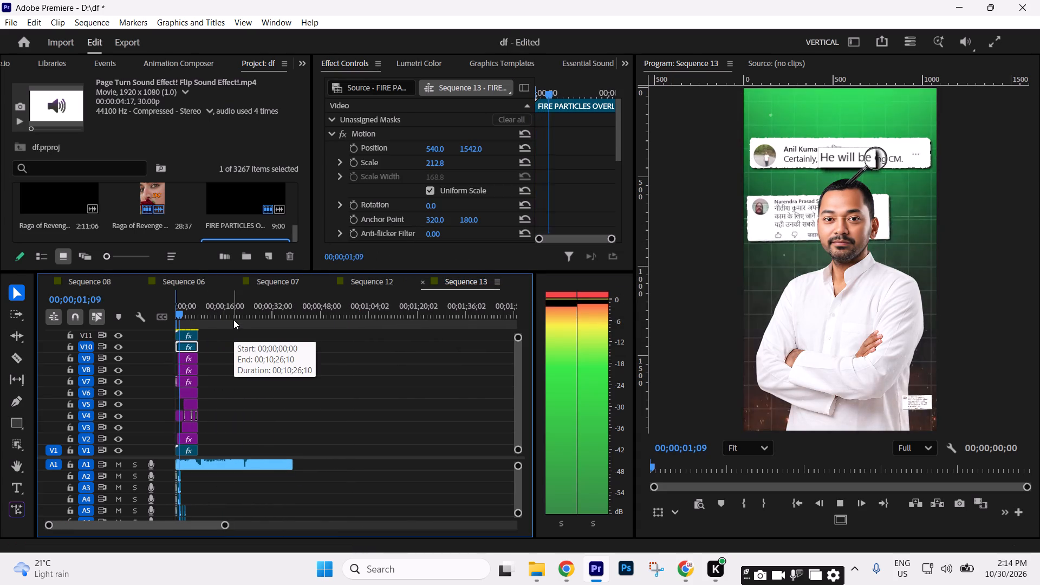
key("space")
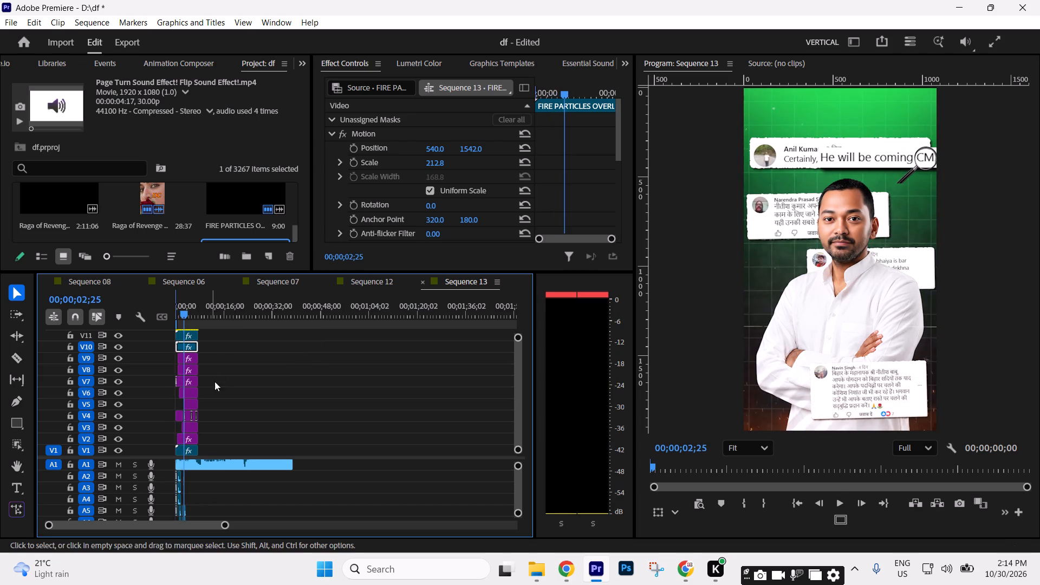
left_click_drag(223, 526, 105, 522)
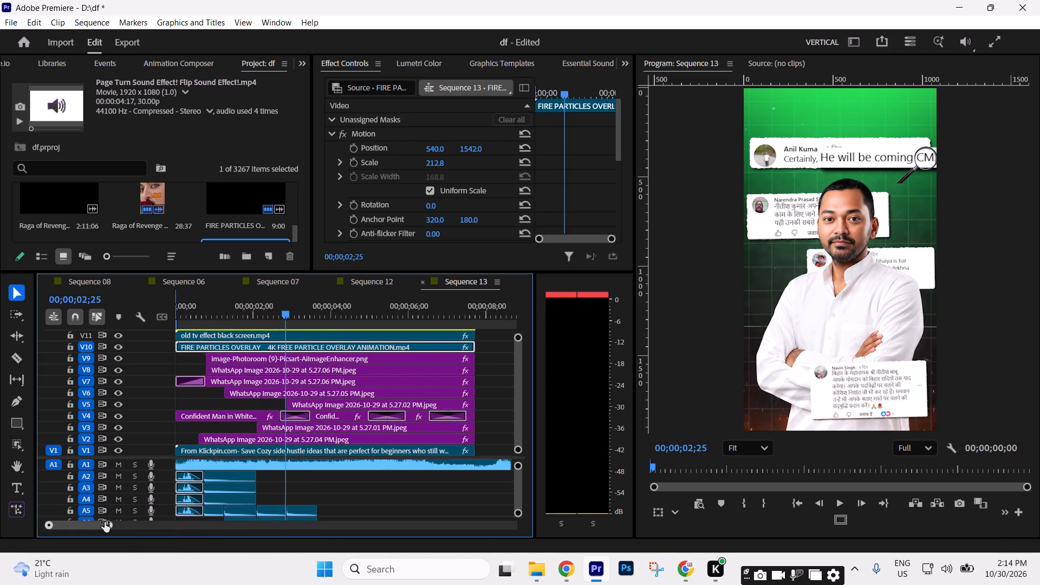
left_click_drag(105, 522, 103, 522)
left_click_drag(196, 314, 131, 334)
key("space")
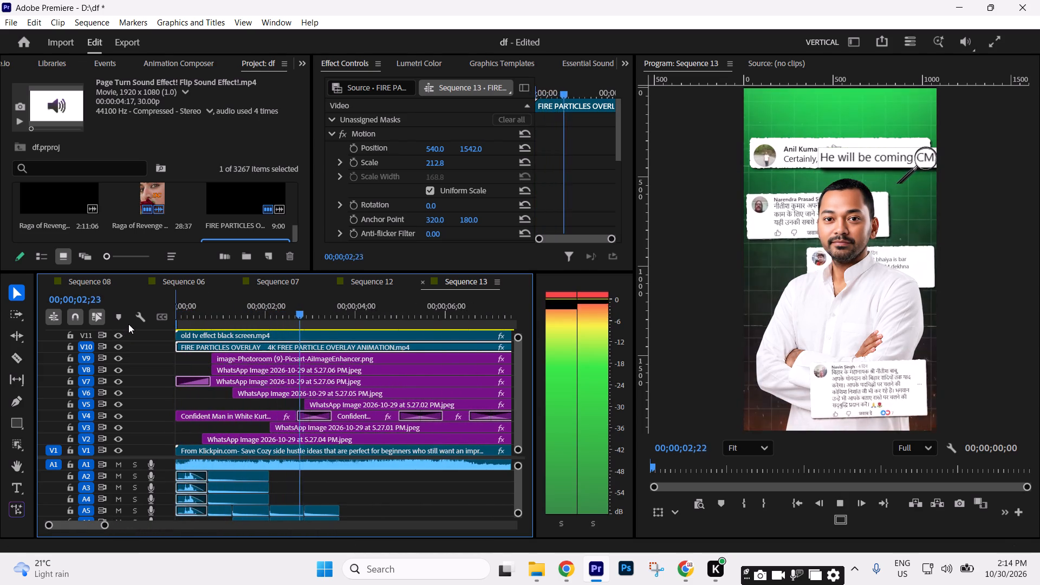
key("space")
key("space")
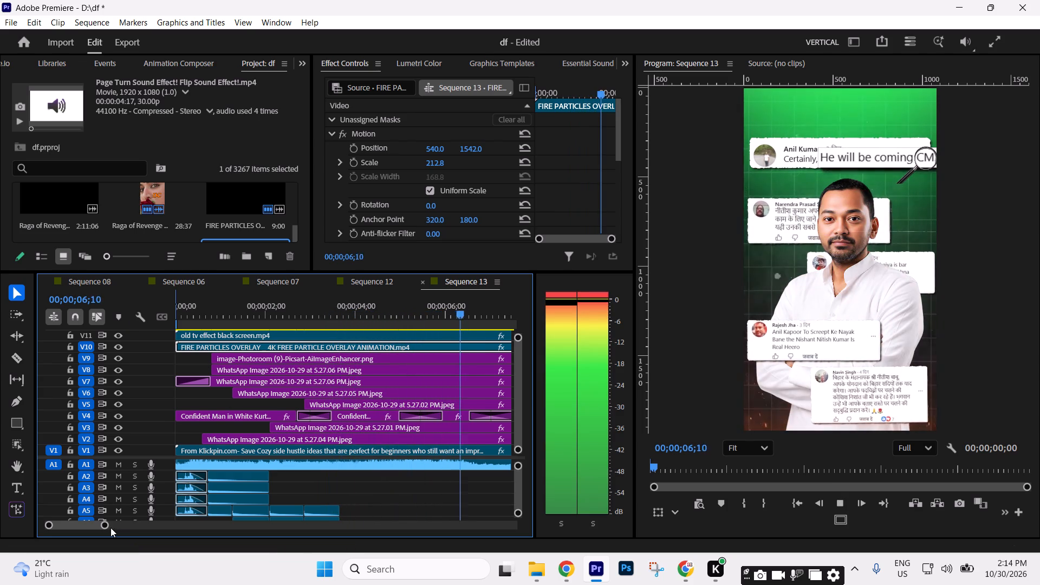
left_click_drag(107, 526, 136, 523)
key("space")
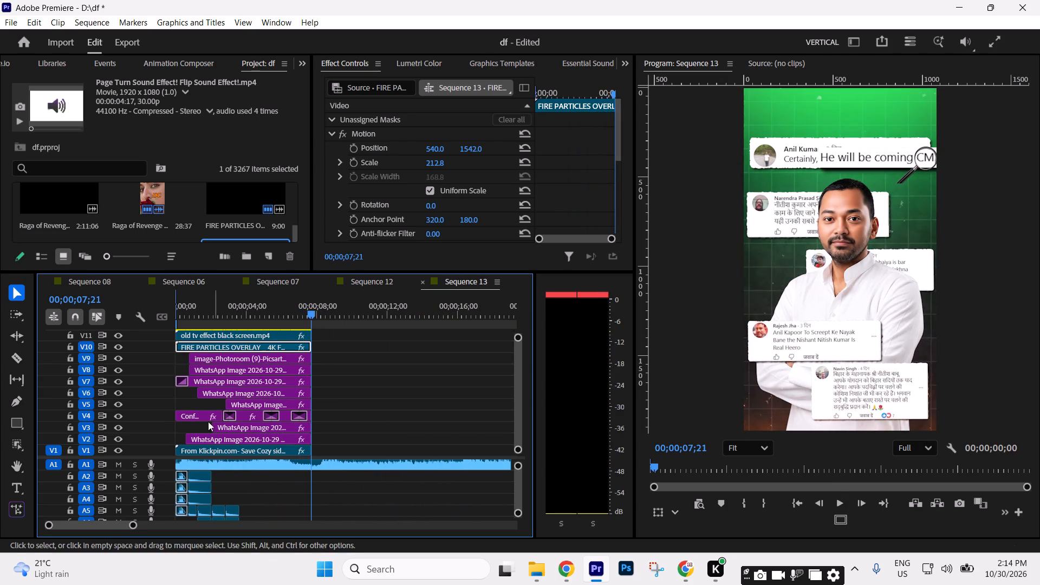
Trim the first two portrait clips on V4 so they meet at a cut at about 1.5 seconds.
left_click_drag(219, 416, 197, 417)
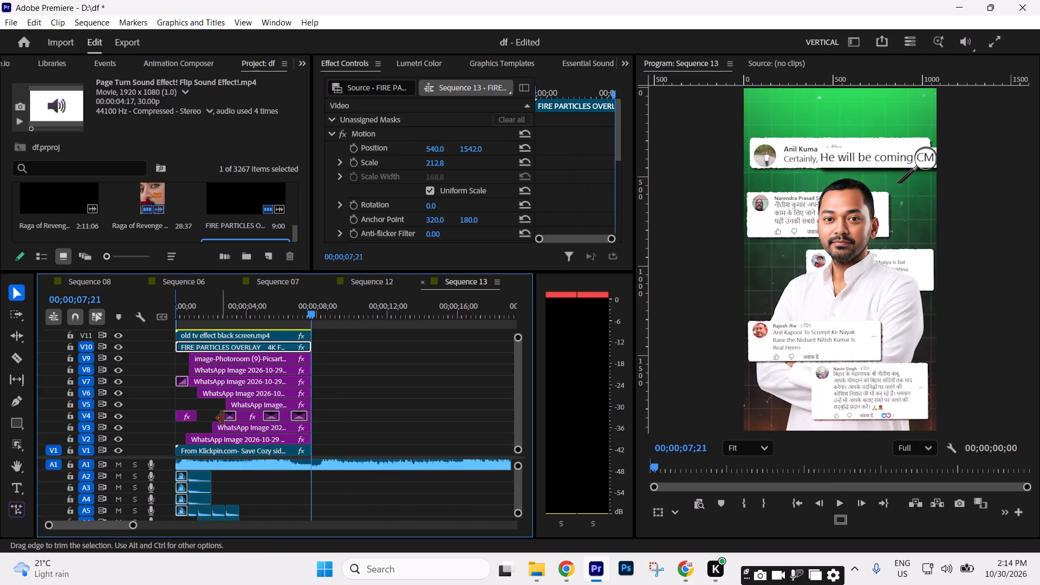
left_click_drag(220, 418, 203, 418)
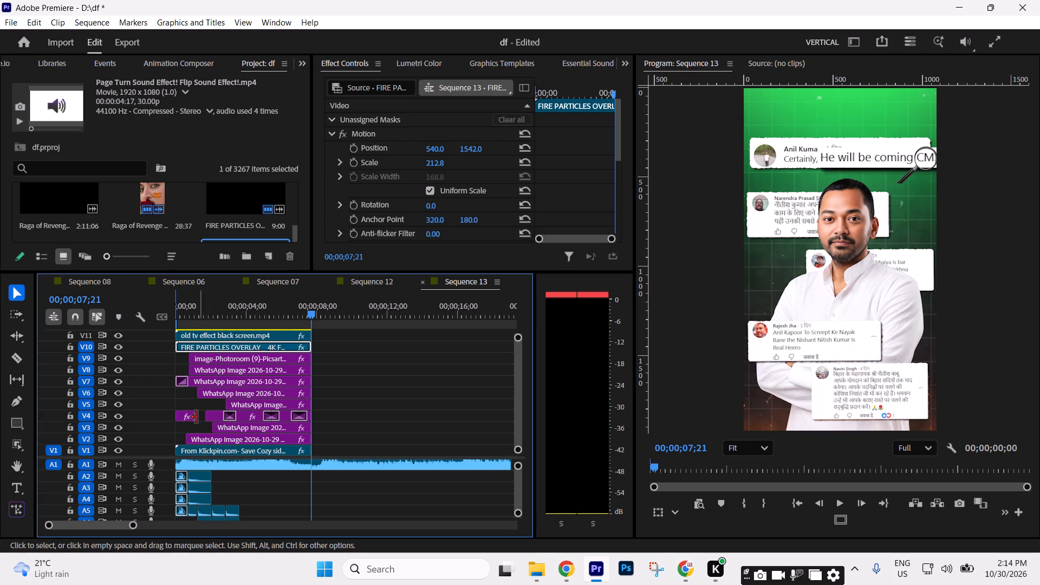
left_click_drag(197, 417, 203, 416)
left_click_drag(203, 414, 199, 414)
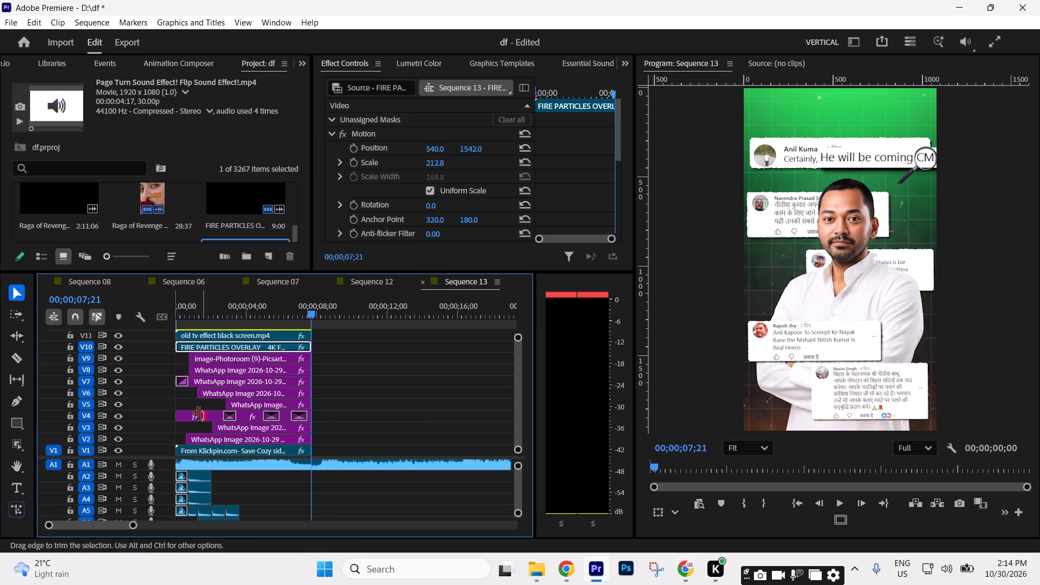
left_click_drag(199, 414, 196, 413)
key("equal")
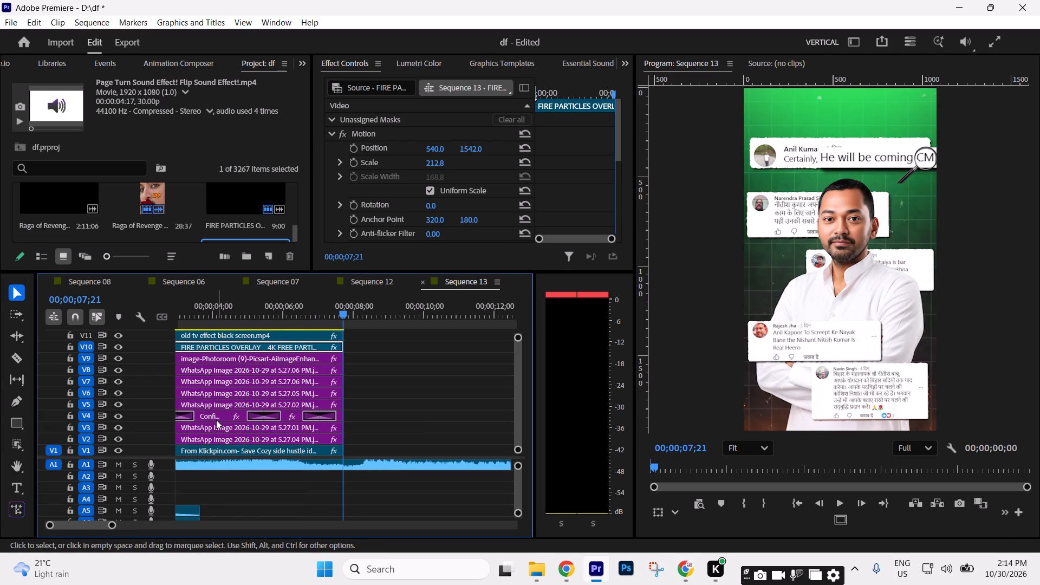
key("Home")
left_click_drag(239, 414, 232, 413)
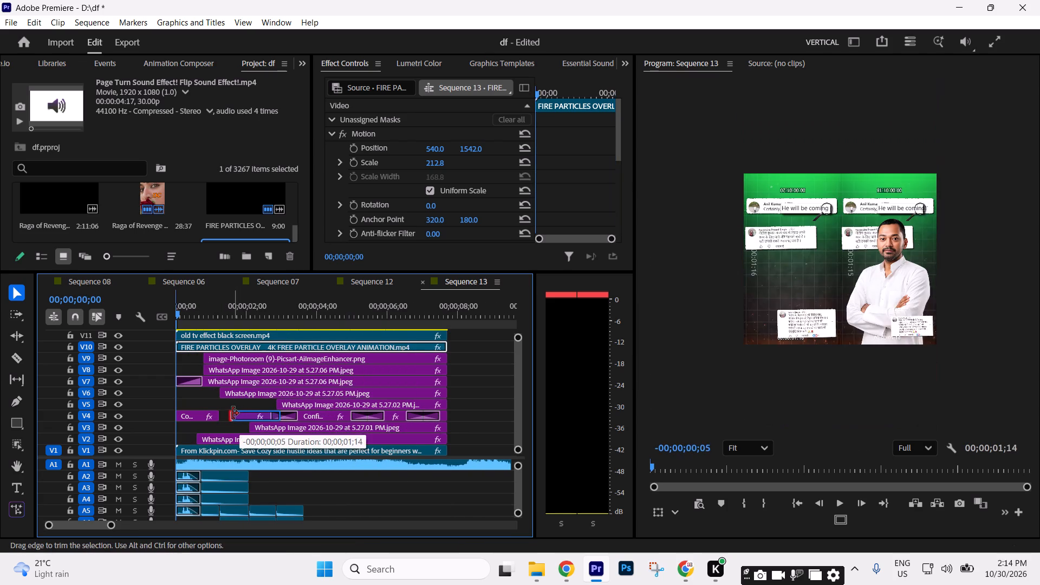
left_click_drag(232, 413, 232, 413)
left_click_drag(214, 417, 222, 416)
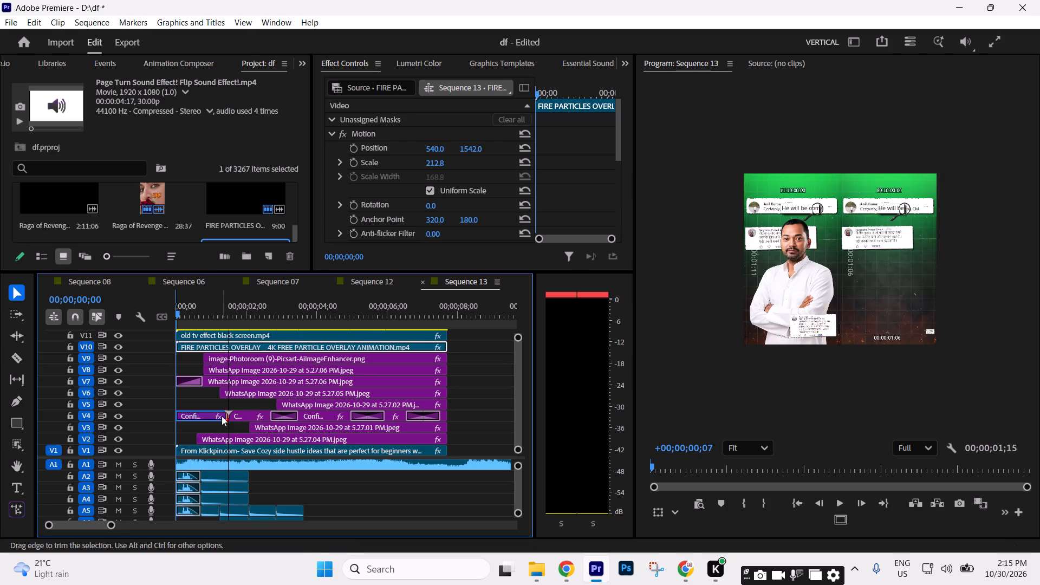
Save the project.
key("ctrl+s")
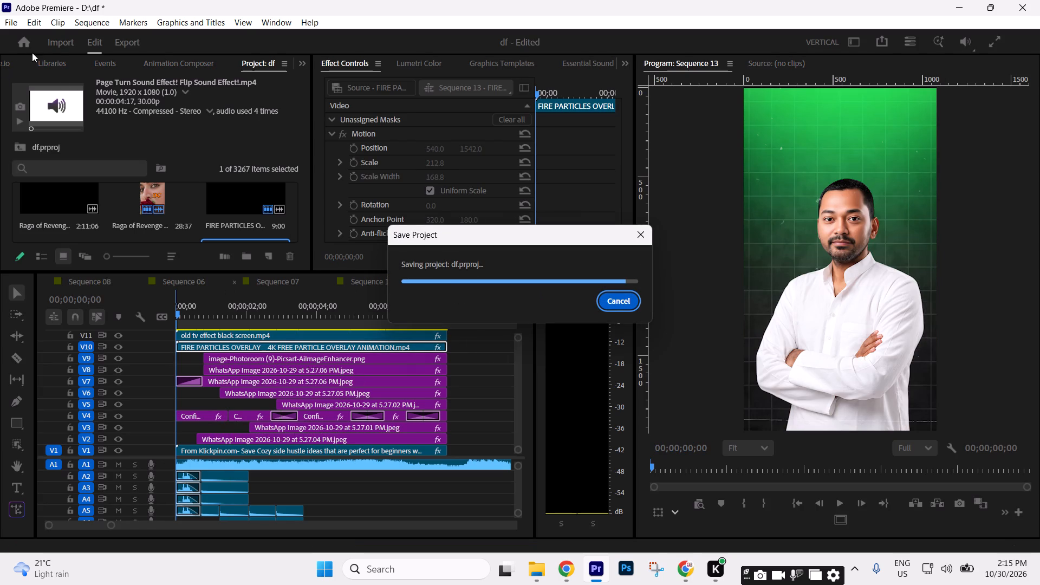
Clear the SHAKE effects search and expand the Lights & Blurs group of video transitions.
left_click_drag(299, 63, 310, 83)
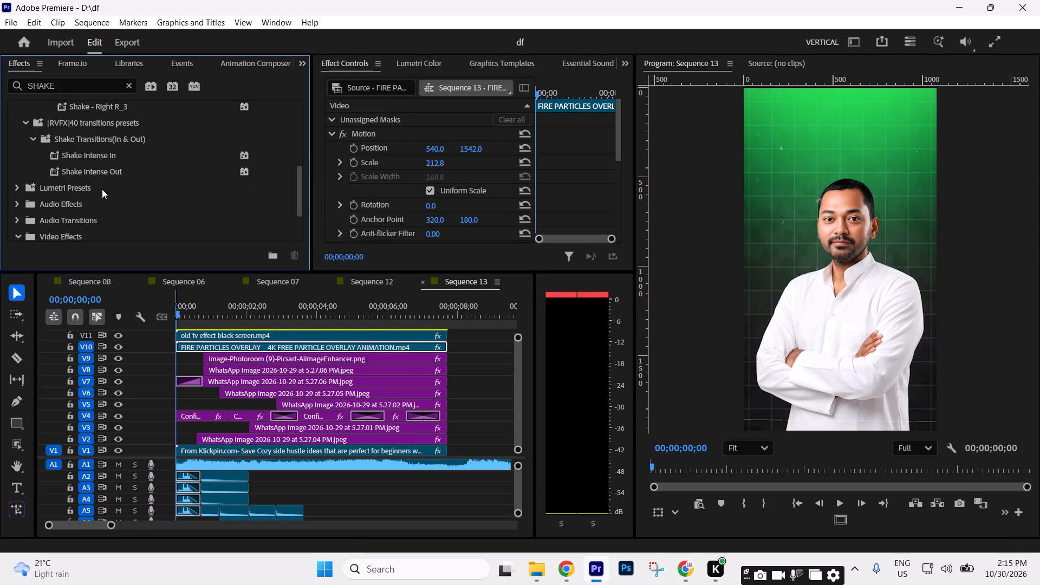
scroll(95, 209, "down", 4)
scroll(102, 209, "up", 5)
left_click(131, 86)
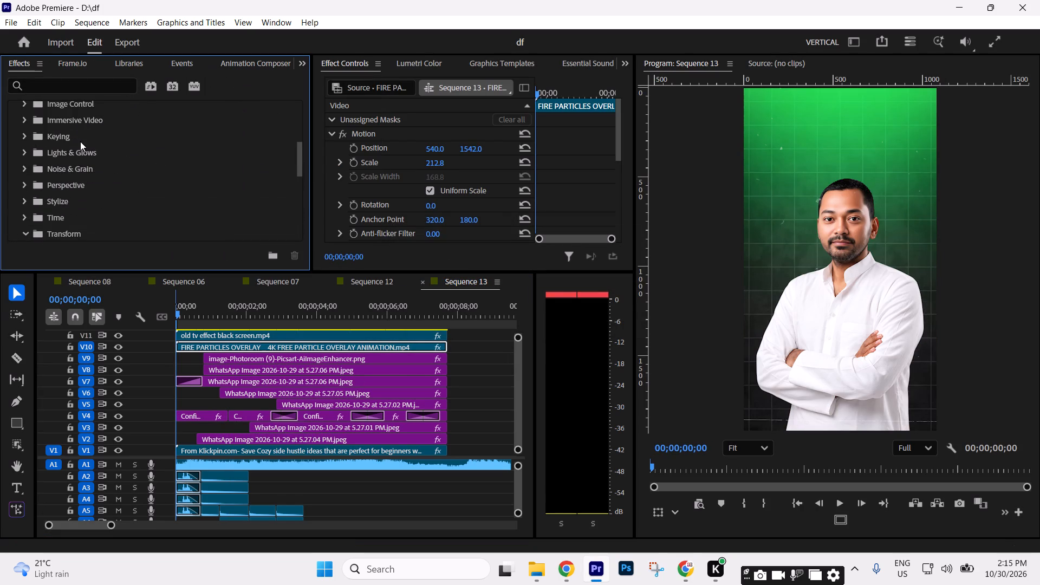
scroll(102, 201, "down", 16)
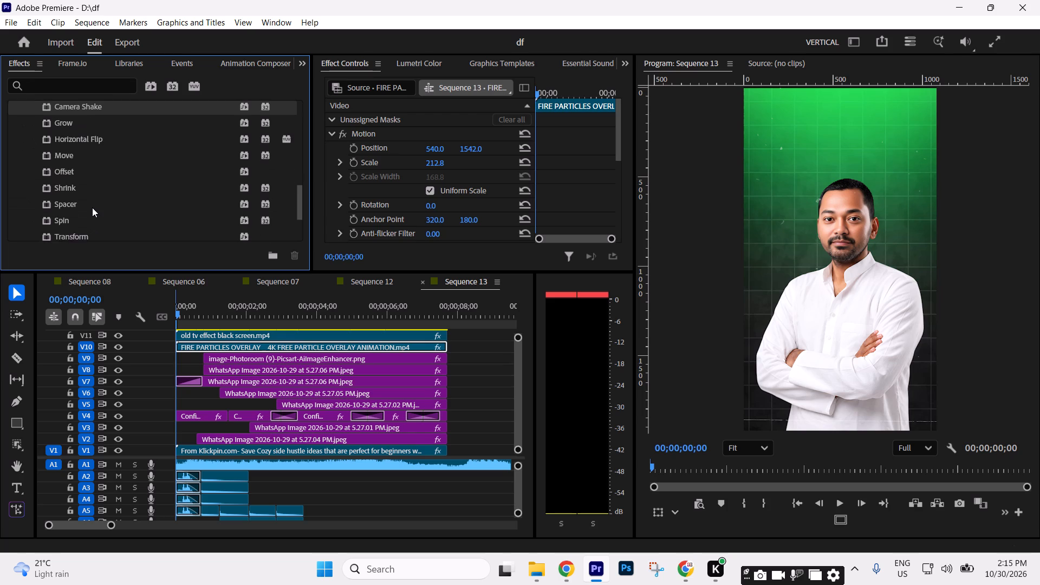
scroll(93, 204, "down", 10)
scroll(96, 205, "up", 14)
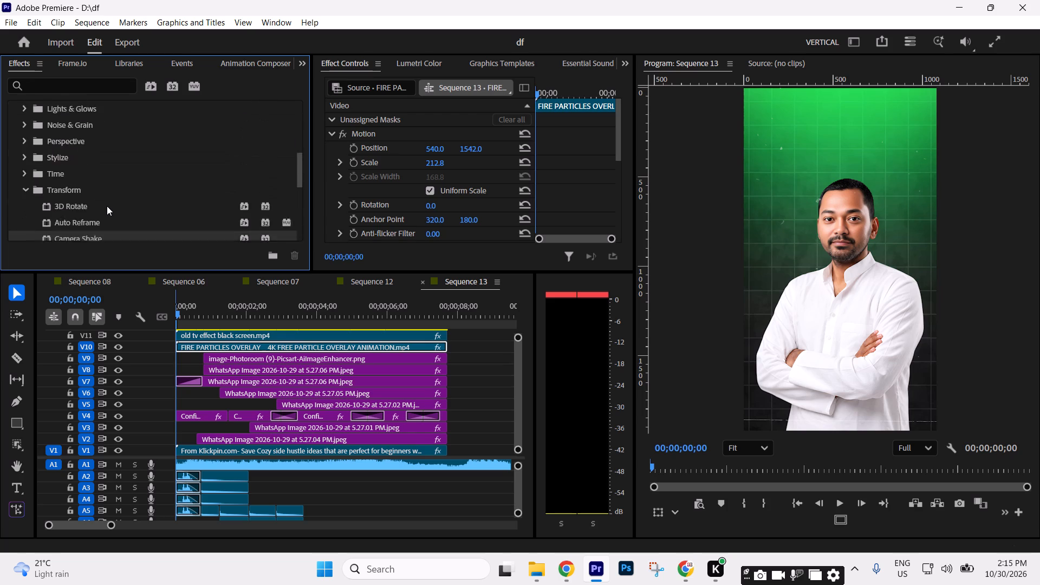
scroll(107, 206, "up", 12)
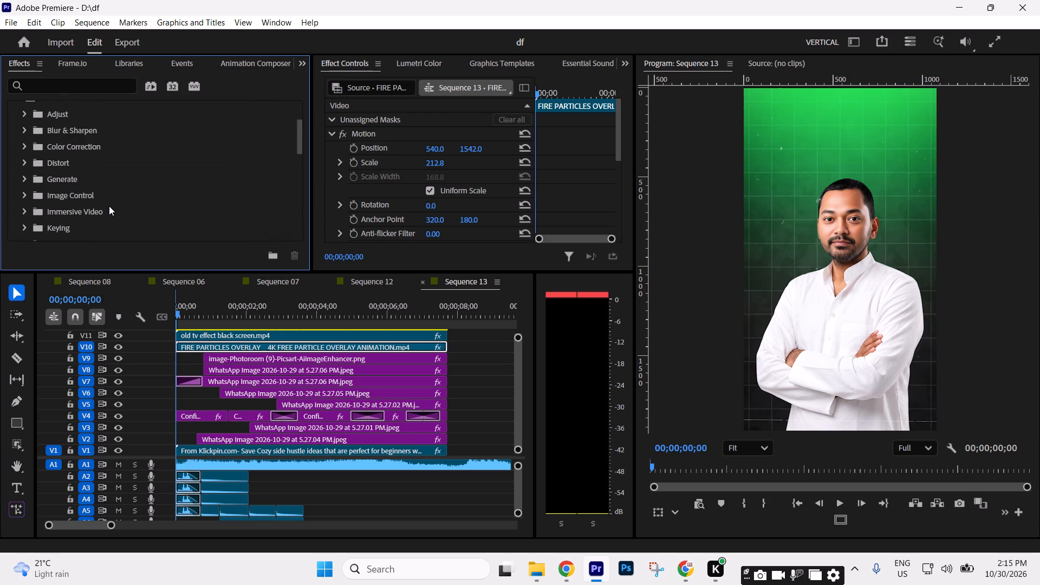
scroll(109, 206, "up", 4)
left_click(21, 148)
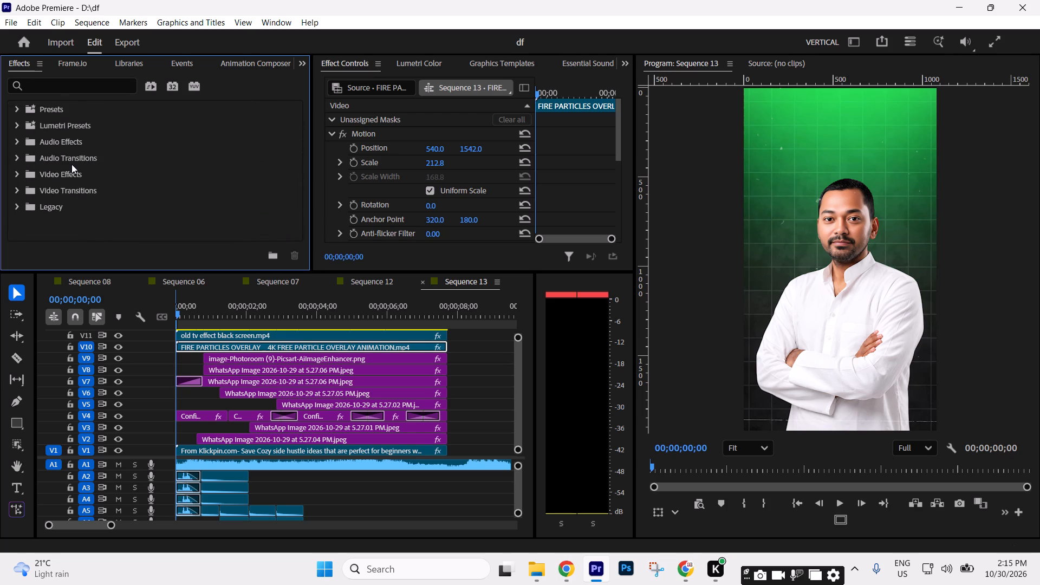
left_click(17, 192)
scroll(122, 191, "down", 8)
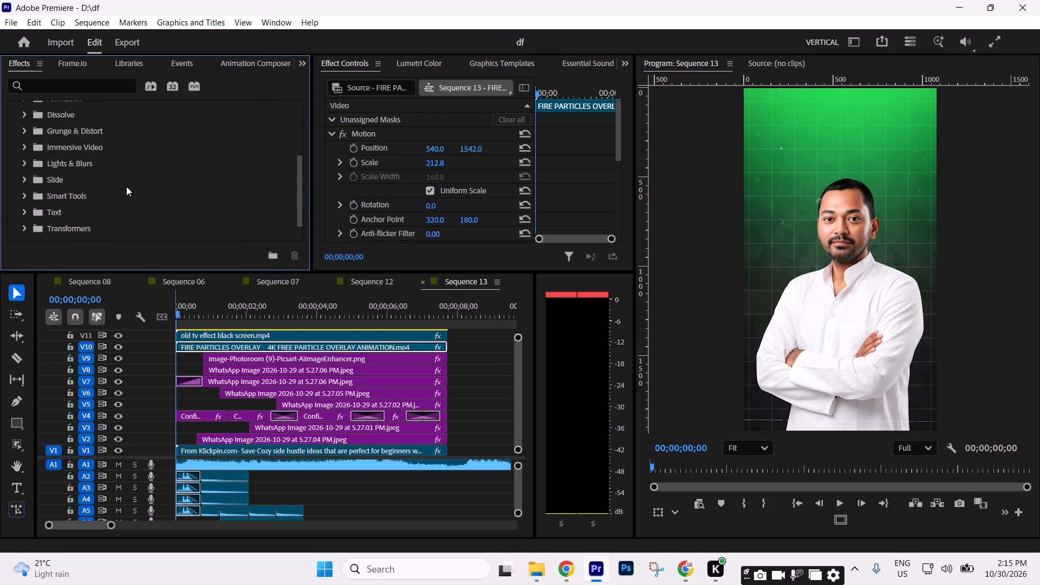
left_click(18, 165)
scroll(137, 183, "down", 8)
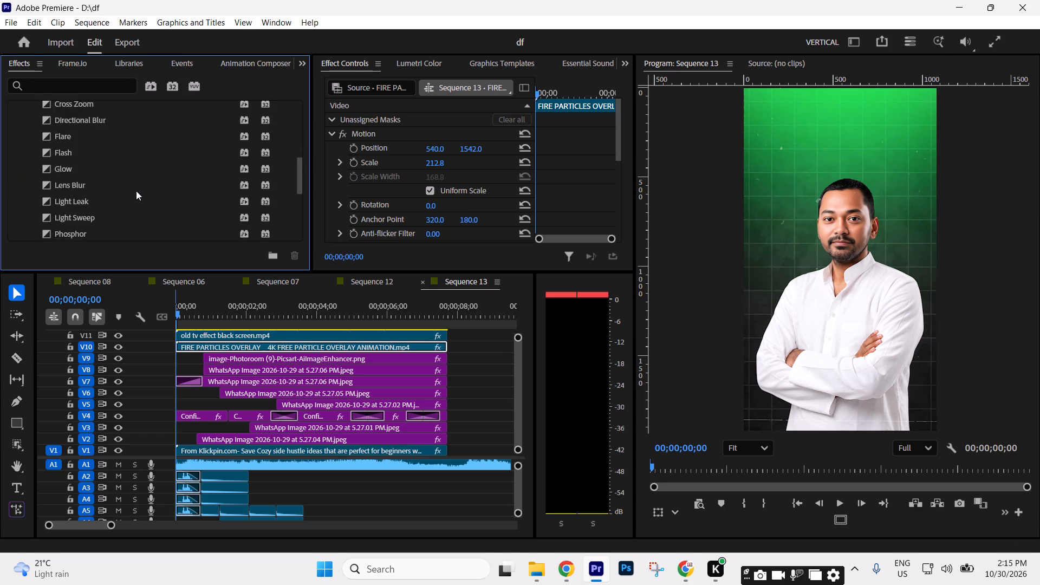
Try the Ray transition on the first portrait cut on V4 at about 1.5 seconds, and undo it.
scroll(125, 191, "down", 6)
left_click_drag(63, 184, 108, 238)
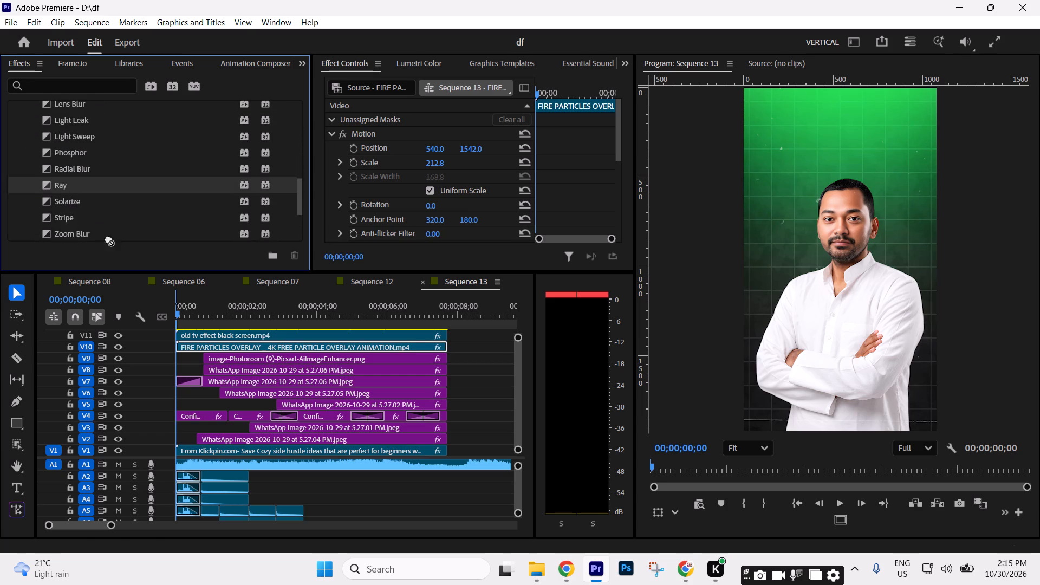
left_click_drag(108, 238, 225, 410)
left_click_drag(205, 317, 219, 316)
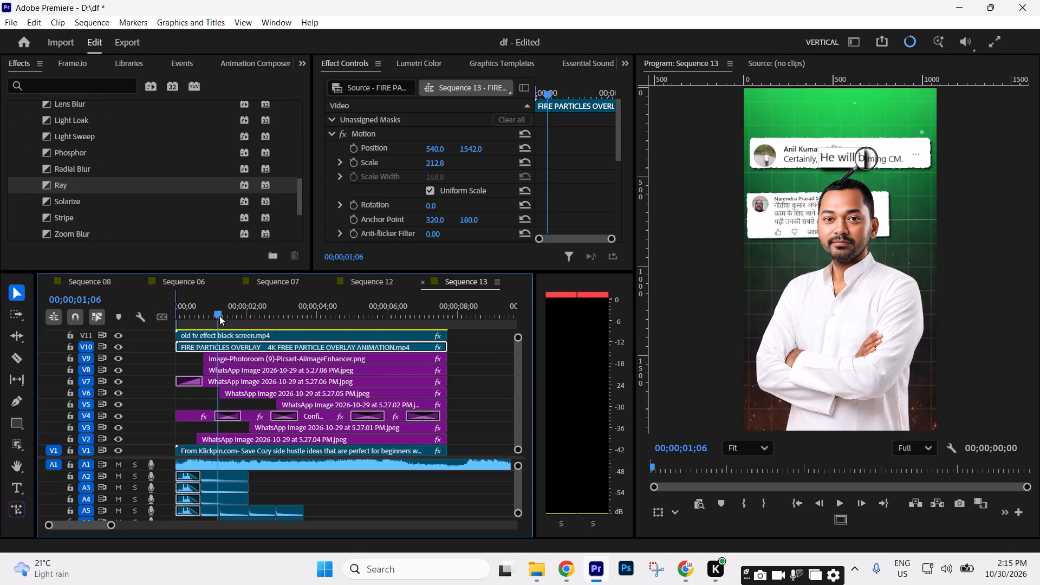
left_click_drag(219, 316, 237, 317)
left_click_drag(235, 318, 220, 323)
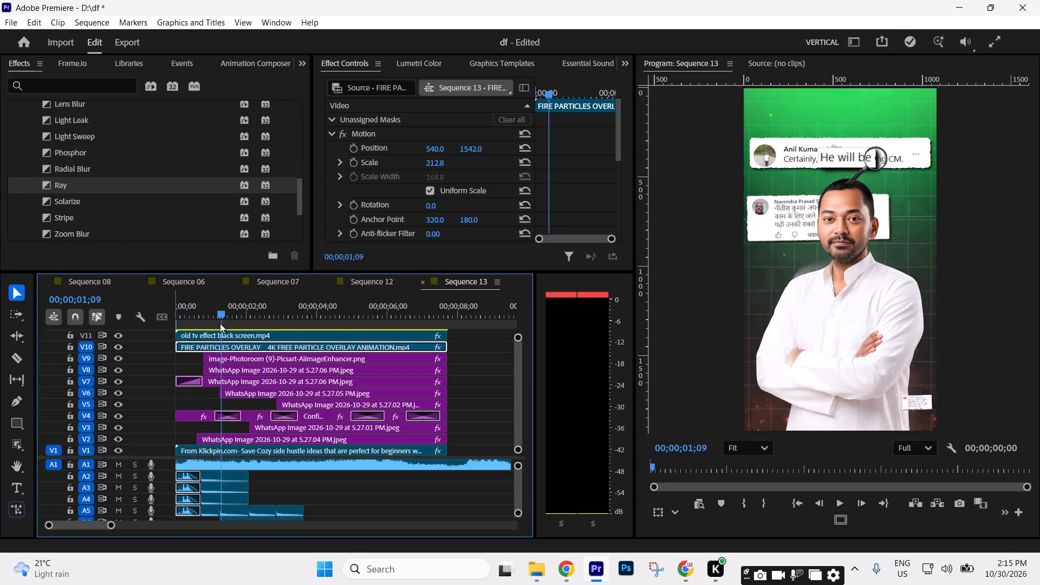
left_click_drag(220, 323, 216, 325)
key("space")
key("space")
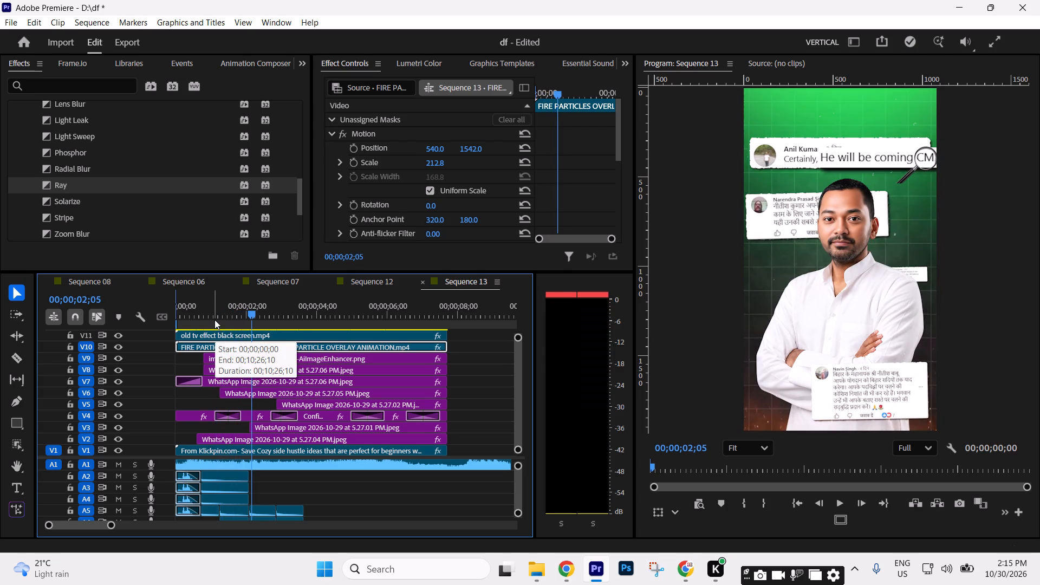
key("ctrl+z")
Apply the Light Leak transition to the first portrait cut on V4 at about 1.5 seconds.
scroll(75, 157, "up", 2)
left_click_drag(81, 148, 214, 350)
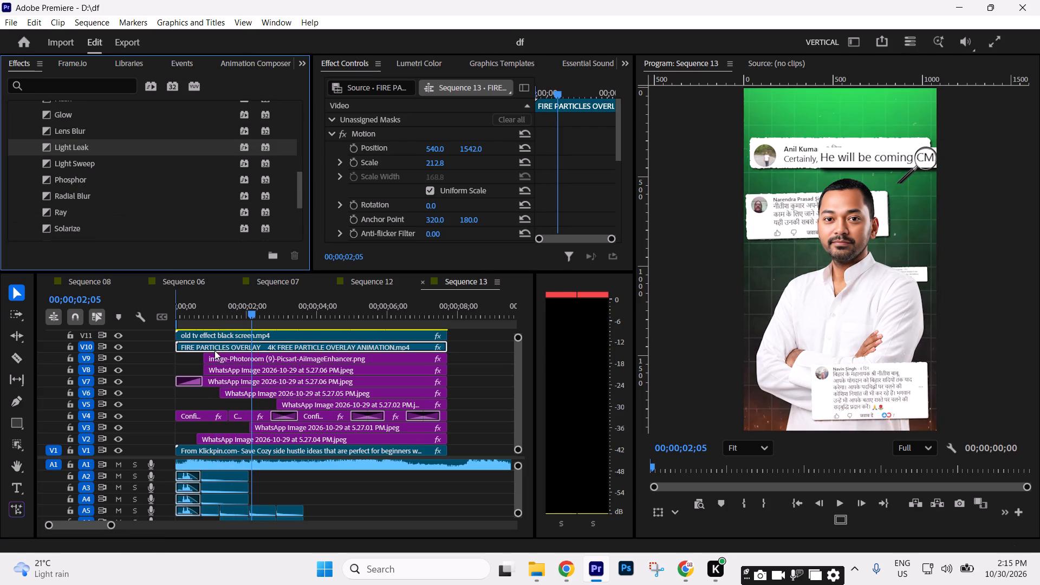
left_click_drag(214, 350, 228, 419)
Scrub and play from just before the first portrait cut to check the Light Leak and the portrait transitions after it.
left_click_drag(213, 309, 239, 316)
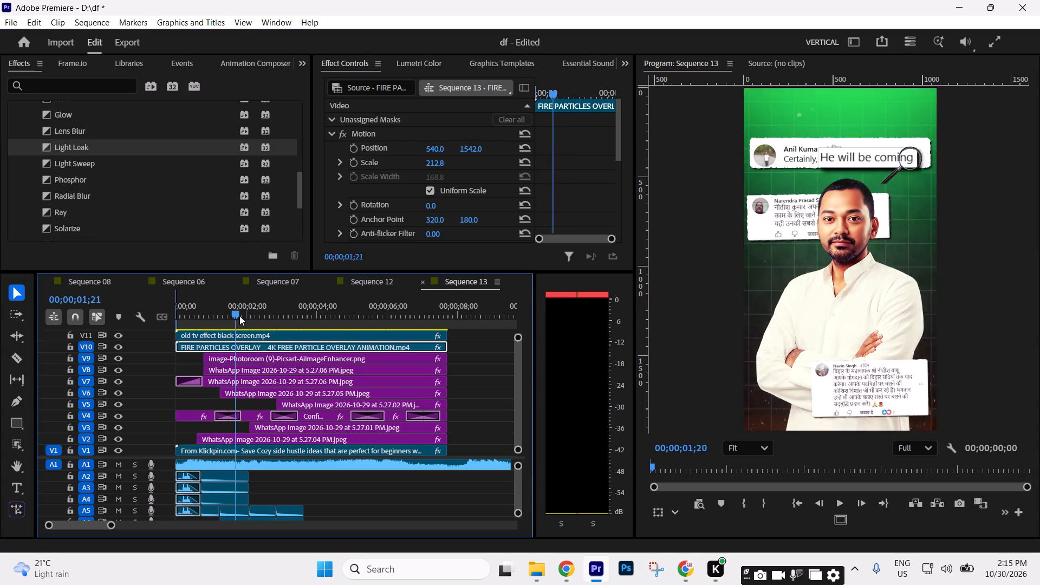
left_click_drag(239, 316, 205, 323)
key("space")
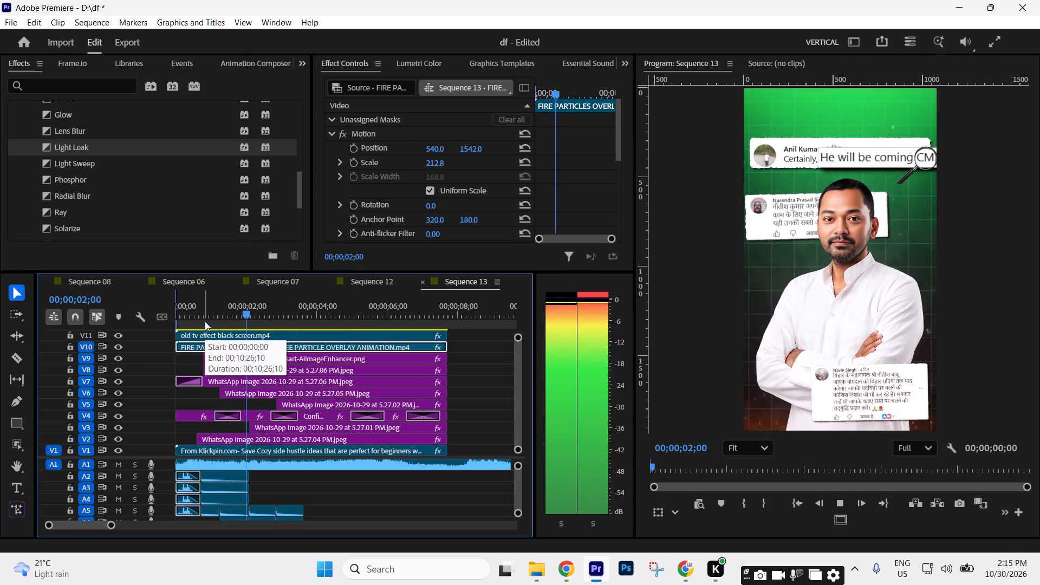
key("space")
key("space")
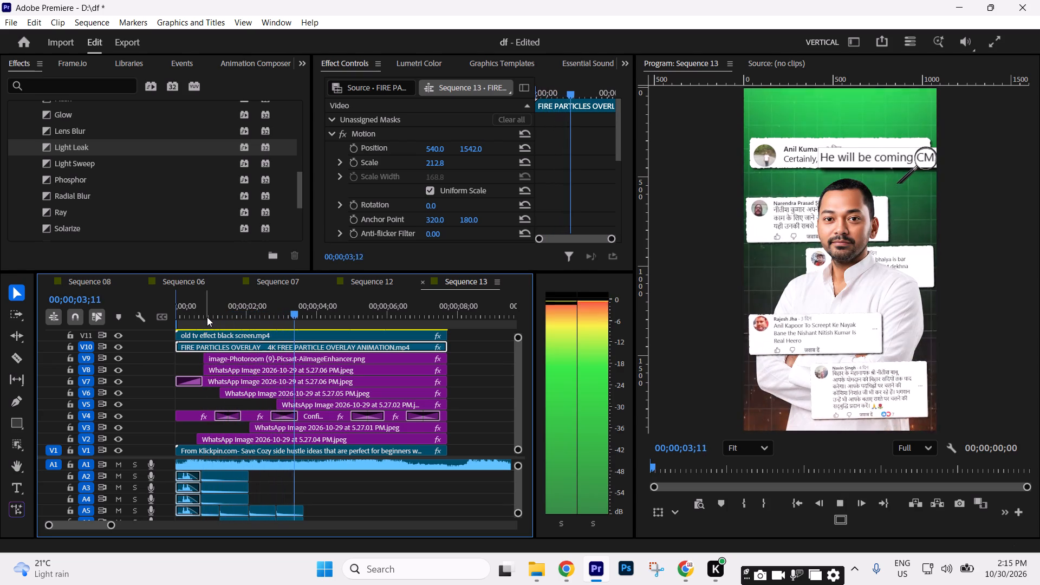
key("space")
key("space")
key("space")
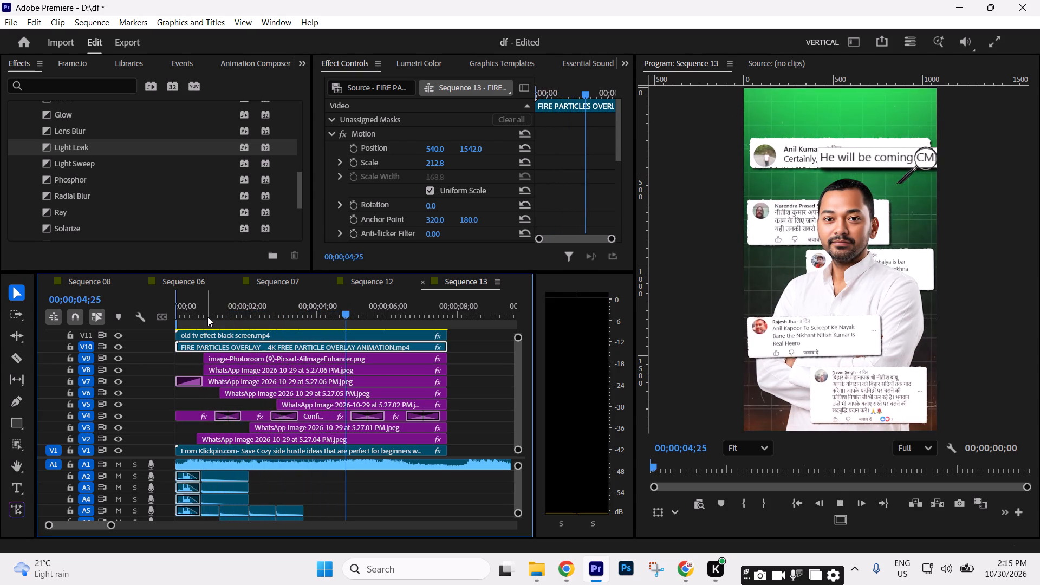
key("space")
key("space")
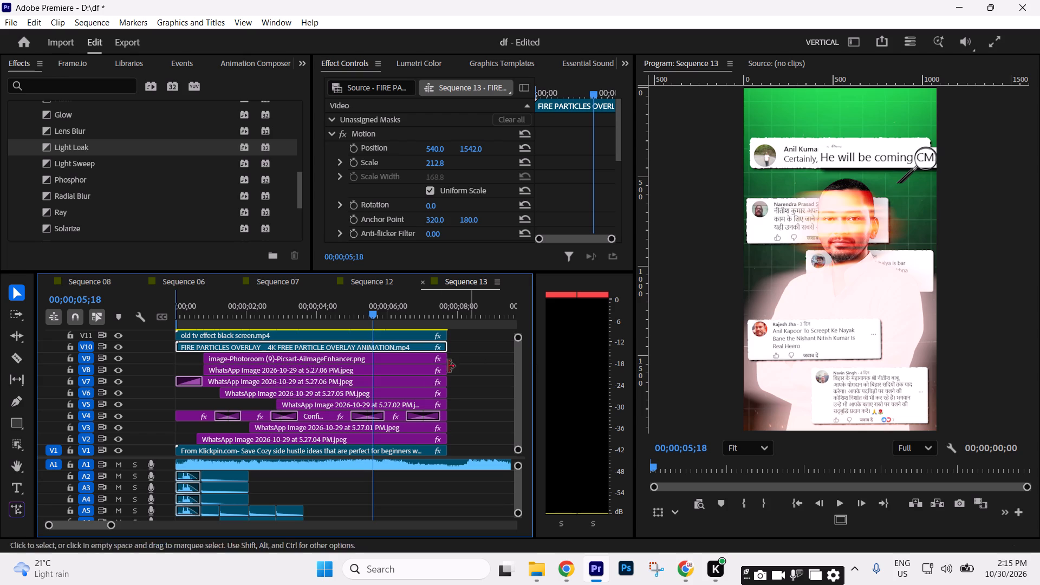
Play the composition from the start to review the portrait transitions on V4 with the comment cards and sound.
left_click_drag(112, 527, 126, 524)
key("space")
left_click_drag(306, 308, 334, 312)
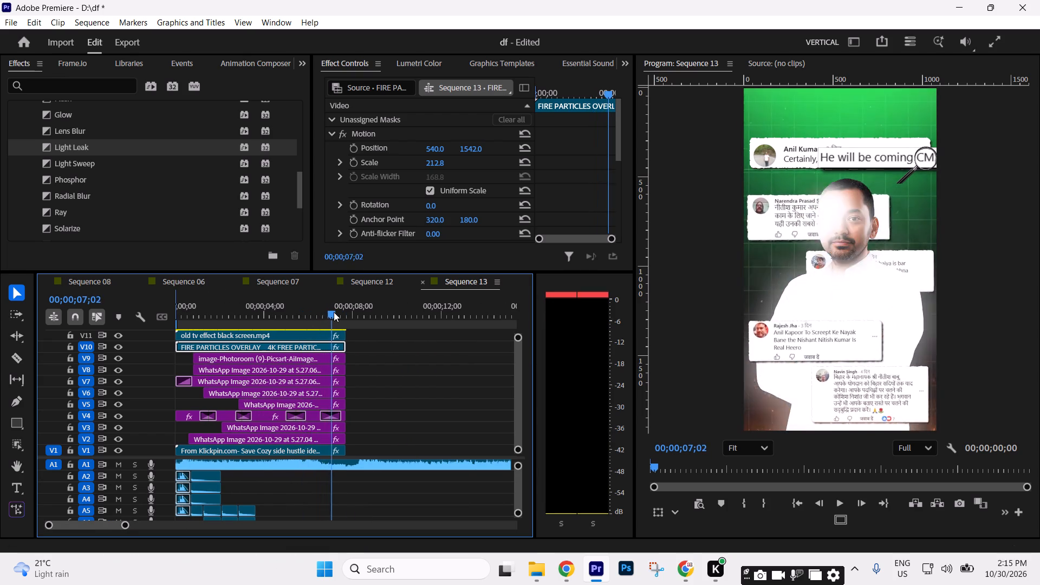
left_click_drag(334, 312, 166, 329)
key("space")
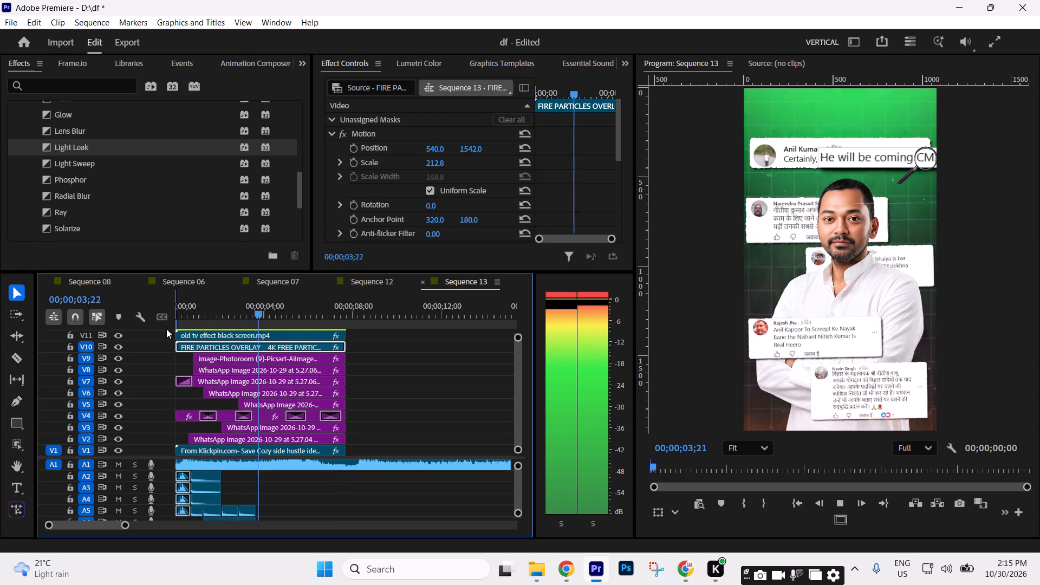
key("space")
key("space")
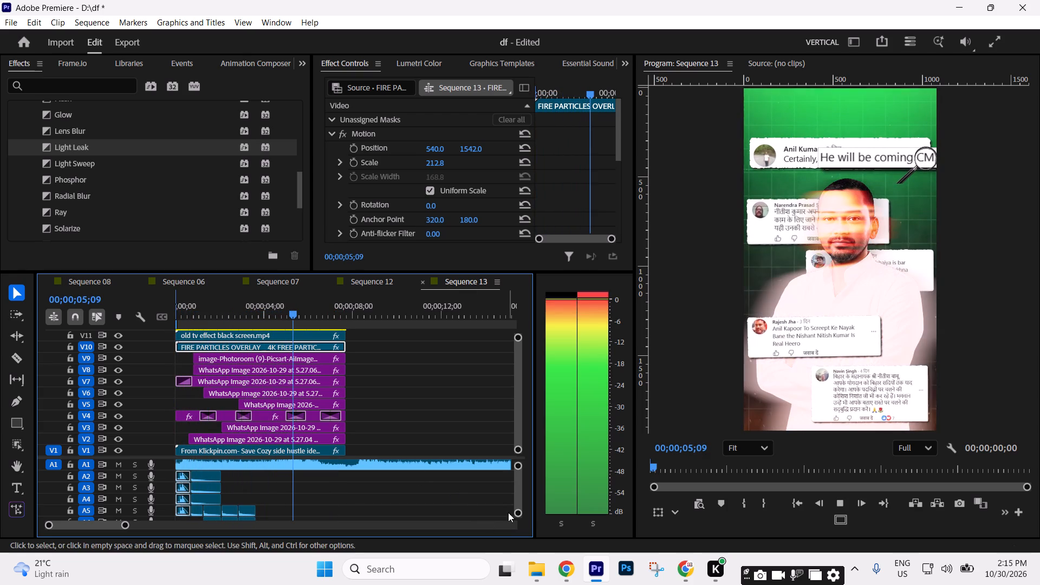
key("space")
left_click_drag(515, 513, 518, 524)
key("space")
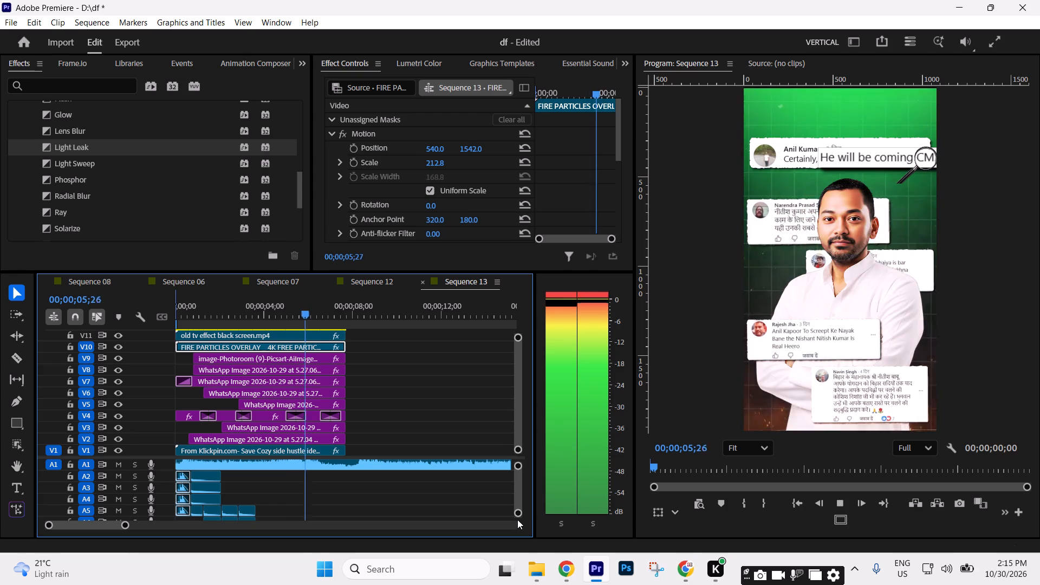
key("space")
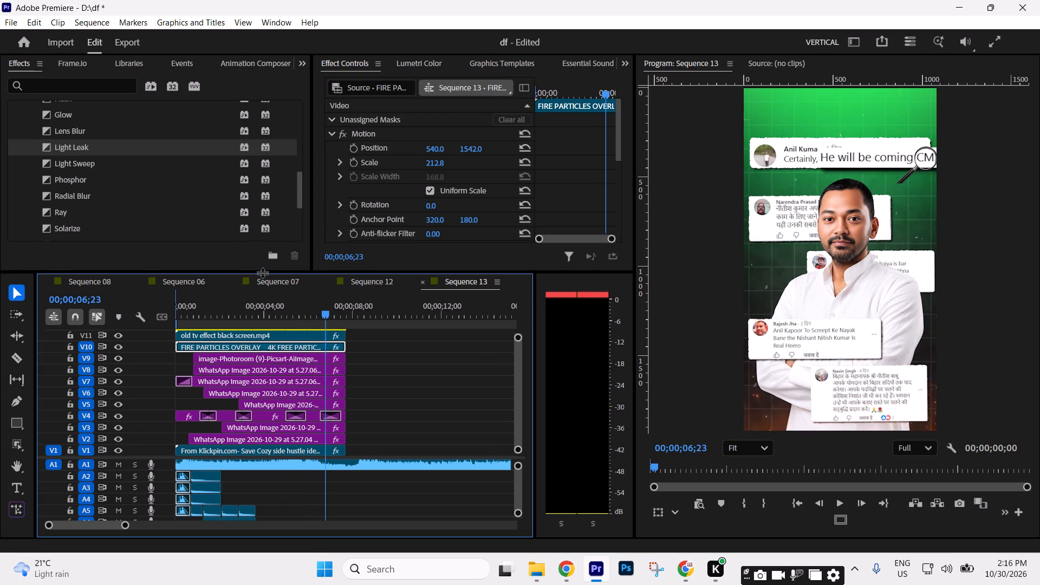
Enlarge the timeline area and its audio section to fit tracks A1 to A8.
left_click_drag(262, 272, 265, 224)
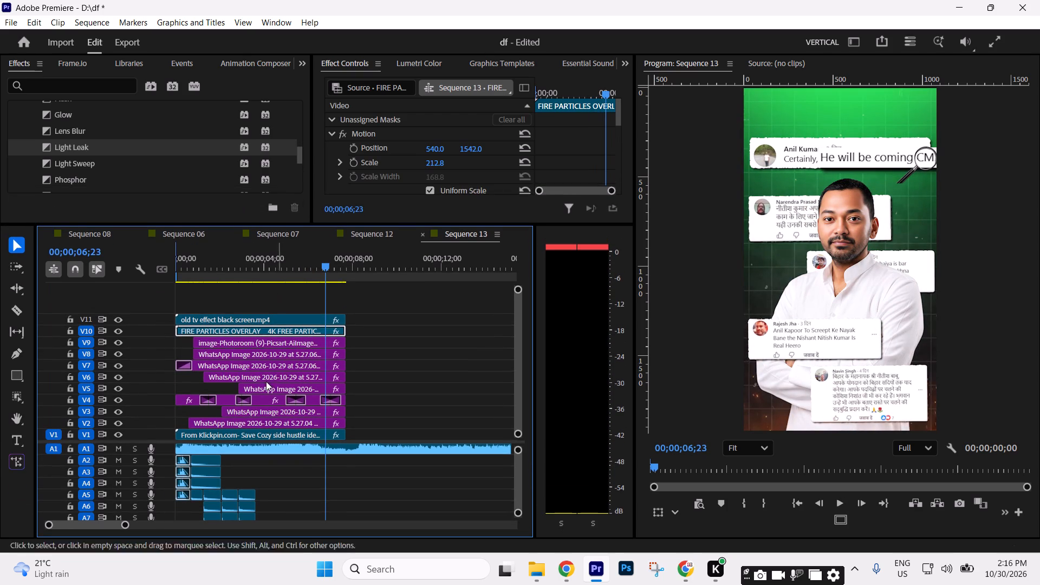
left_click_drag(144, 441, 145, 415)
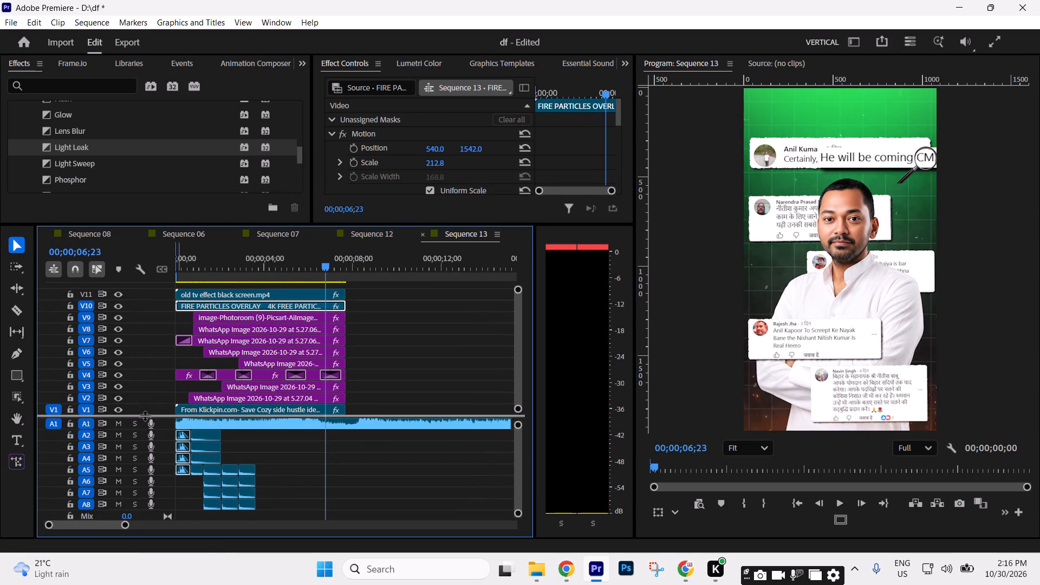
left_click_drag(145, 415, 145, 417)
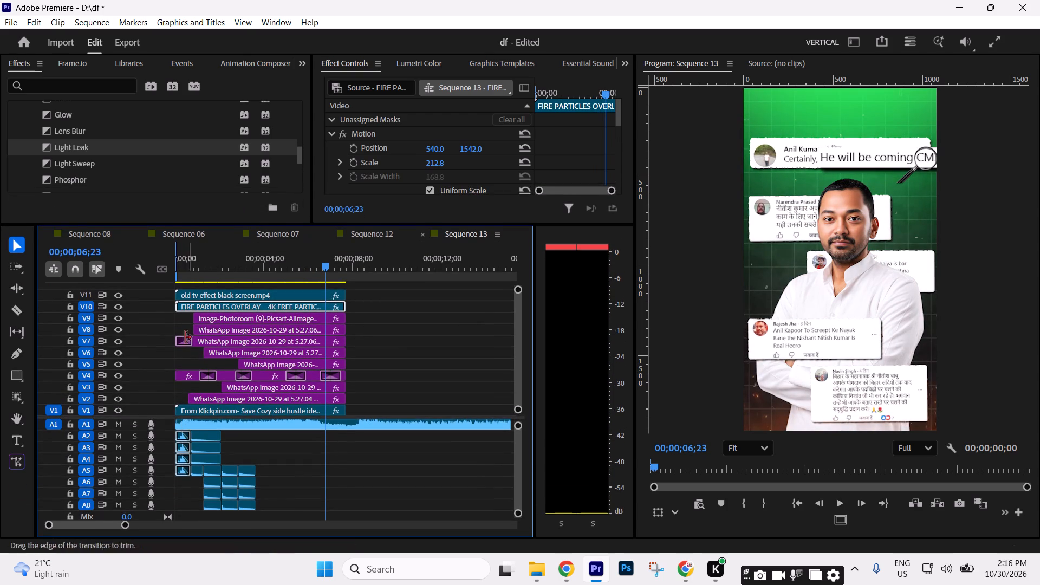
Play the sequence from the start to check the opening animation.
left_click_drag(188, 266, 62, 295)
key("space")
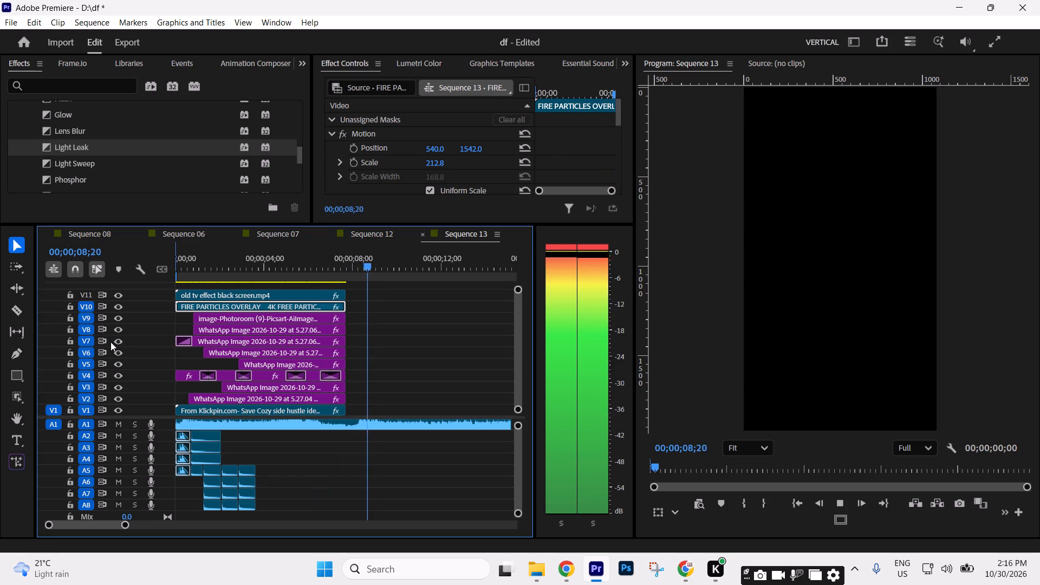
Give the video tracks more room in the timeline and replay the opening from the start up to the magnifier animation.
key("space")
left_click_drag(125, 525, 244, 525)
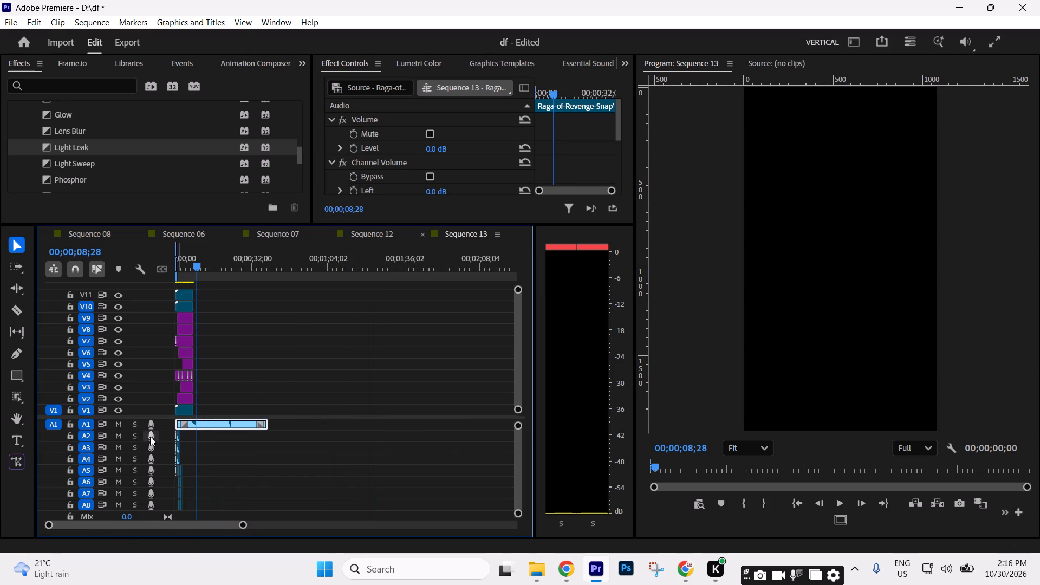
left_click_drag(136, 417, 138, 435)
left_click_drag(192, 264, 57, 288)
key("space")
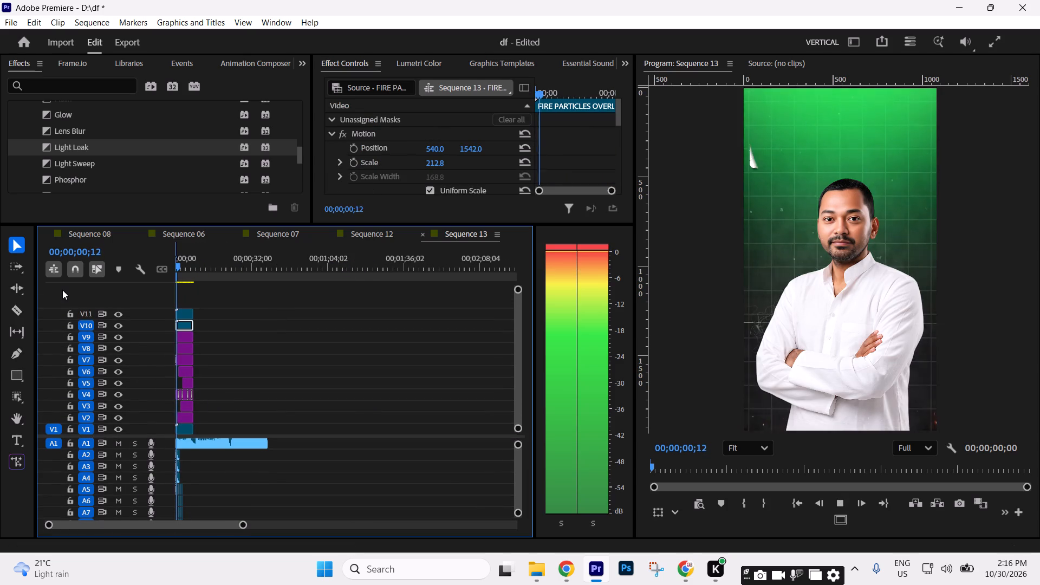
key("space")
Apply the Light Leak transition to the start of the image-Photoroom (9) magnifier clip on V9.
left_click_drag(241, 524, 100, 519)
left_click(237, 344)
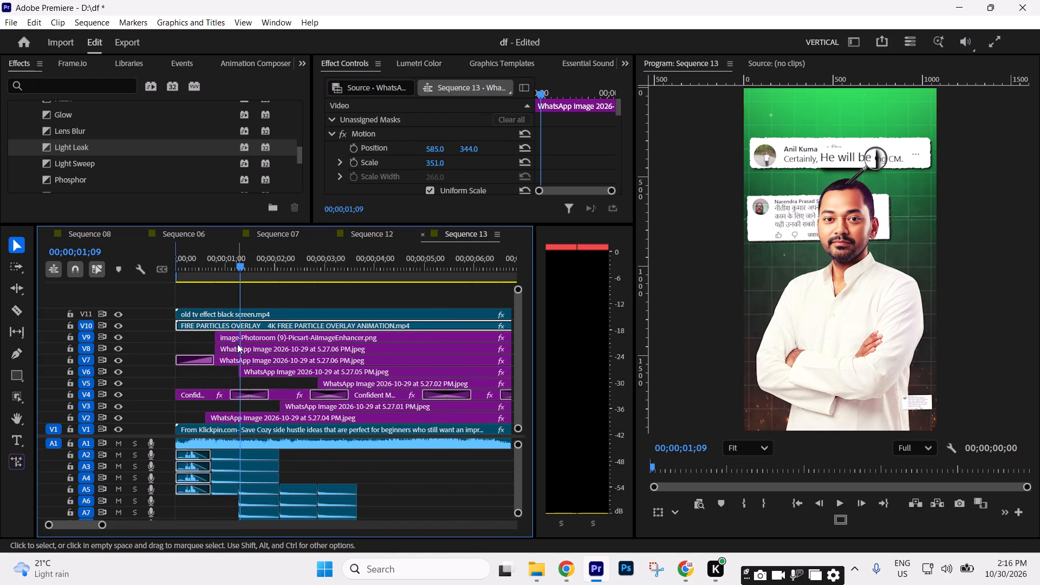
left_click(263, 335)
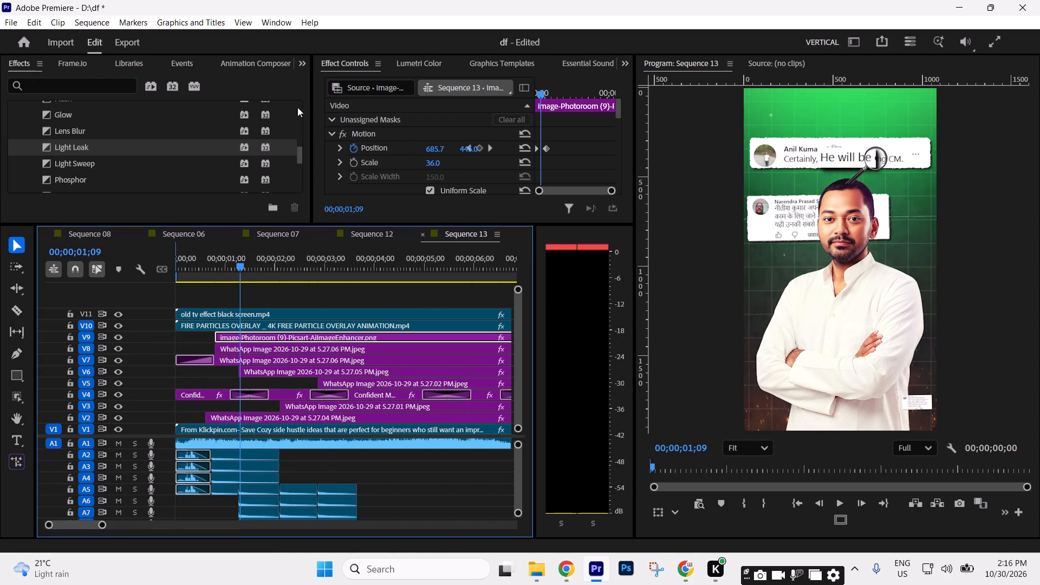
left_click_drag(94, 148, 224, 337)
Scrub through the Light Leak on V9 to about 00;00;02;02 to check how the magnifier appears over the comment.
left_click_drag(211, 273, 245, 271)
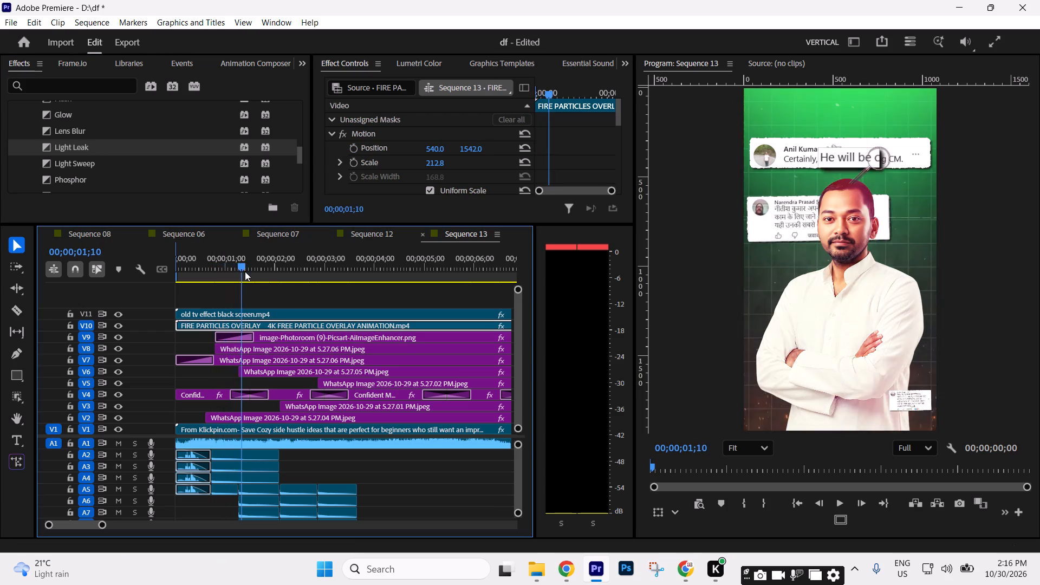
left_click_drag(245, 271, 259, 274)
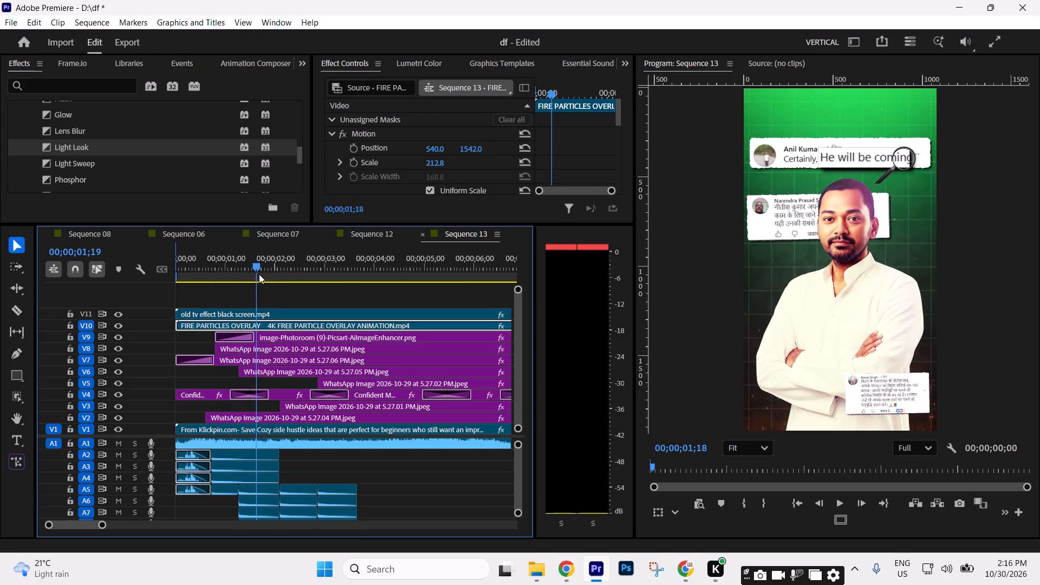
left_click_drag(259, 274, 265, 277)
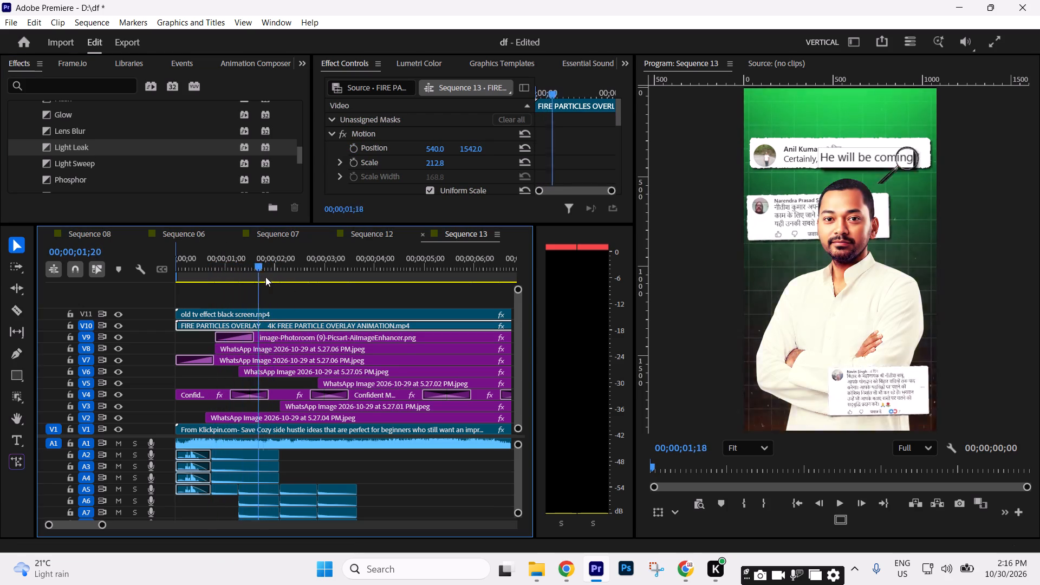
left_click_drag(265, 277, 281, 279)
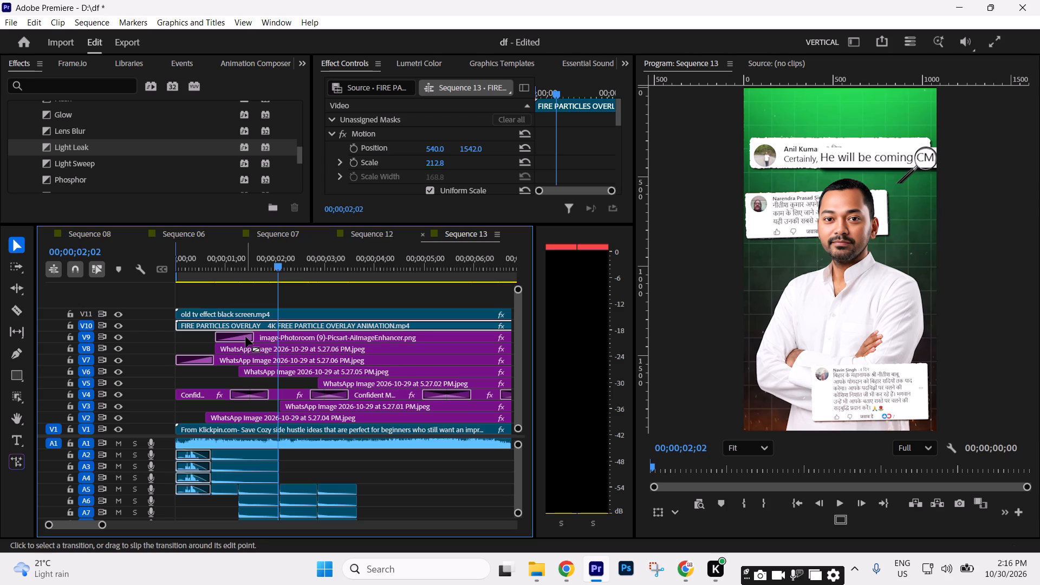
Undo the transition added at the start of the image-Photoroom clip on V9.
key("ctrl+z")
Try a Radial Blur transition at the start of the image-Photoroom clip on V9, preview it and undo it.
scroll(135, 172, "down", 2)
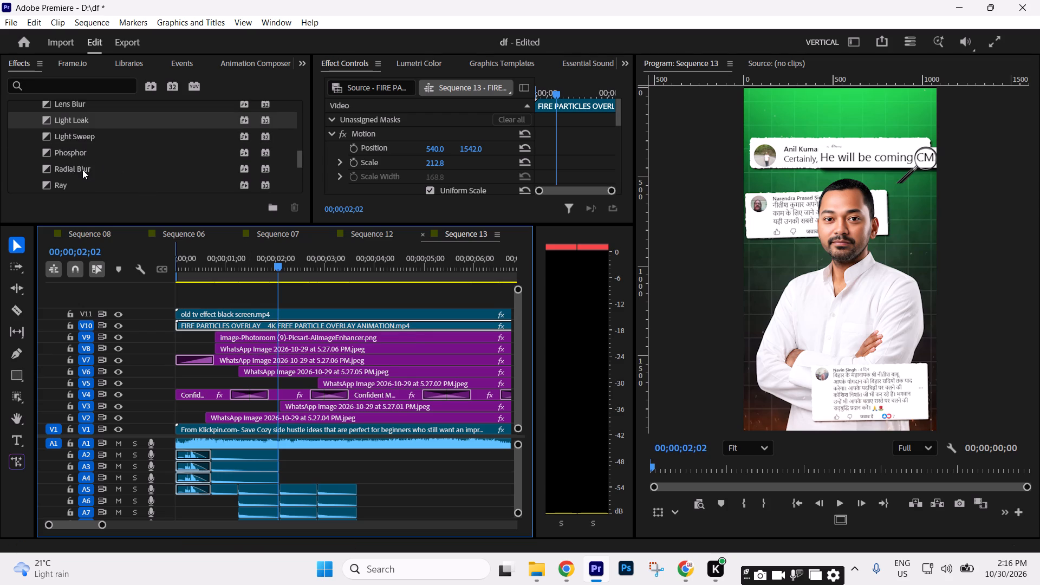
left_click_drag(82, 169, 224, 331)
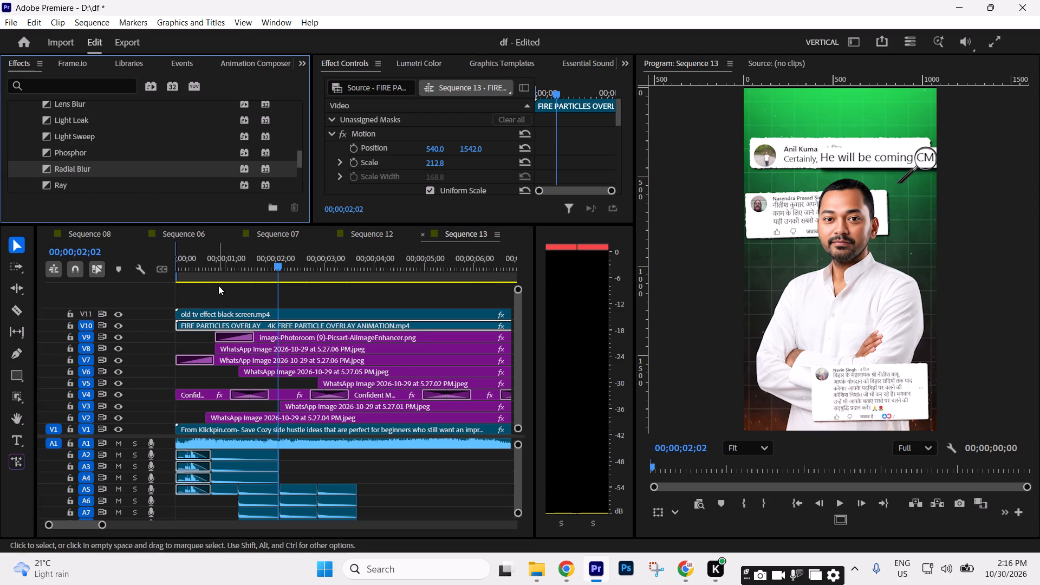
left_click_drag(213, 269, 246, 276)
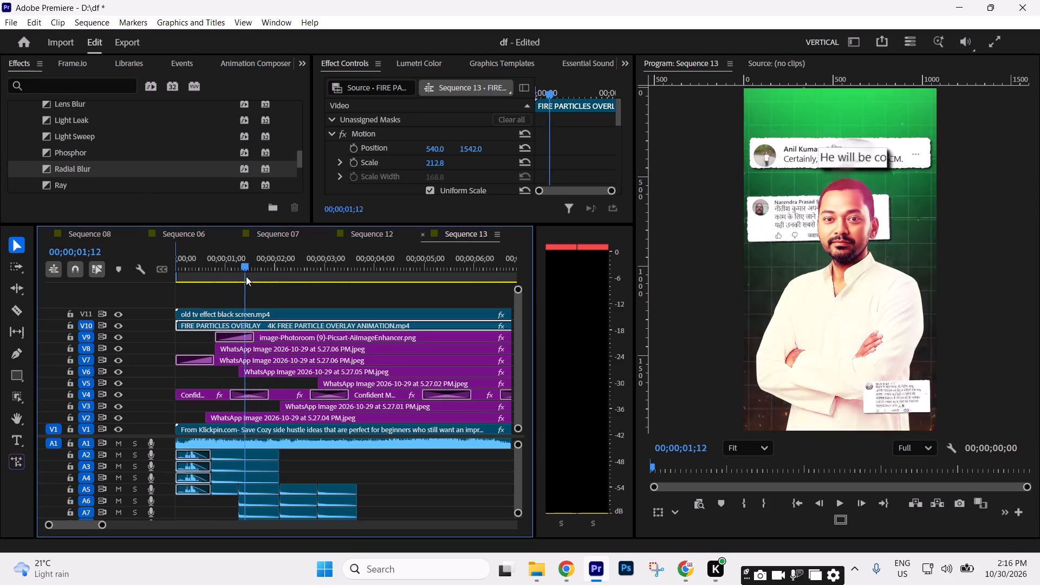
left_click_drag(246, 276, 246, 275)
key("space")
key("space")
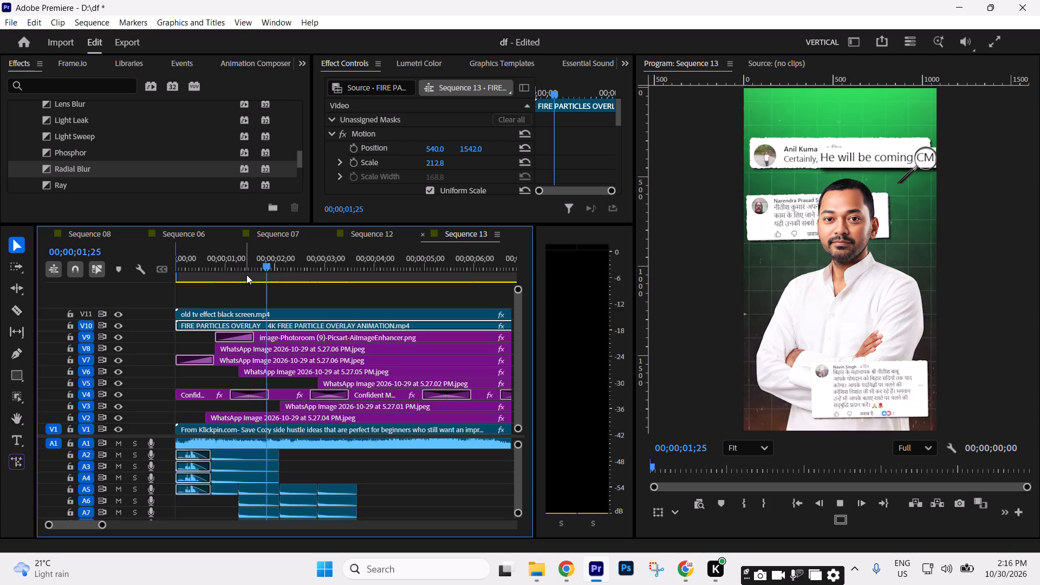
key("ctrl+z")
Enlarge the effects list area vertically, shrinking the timeline below it.
left_click(263, 350)
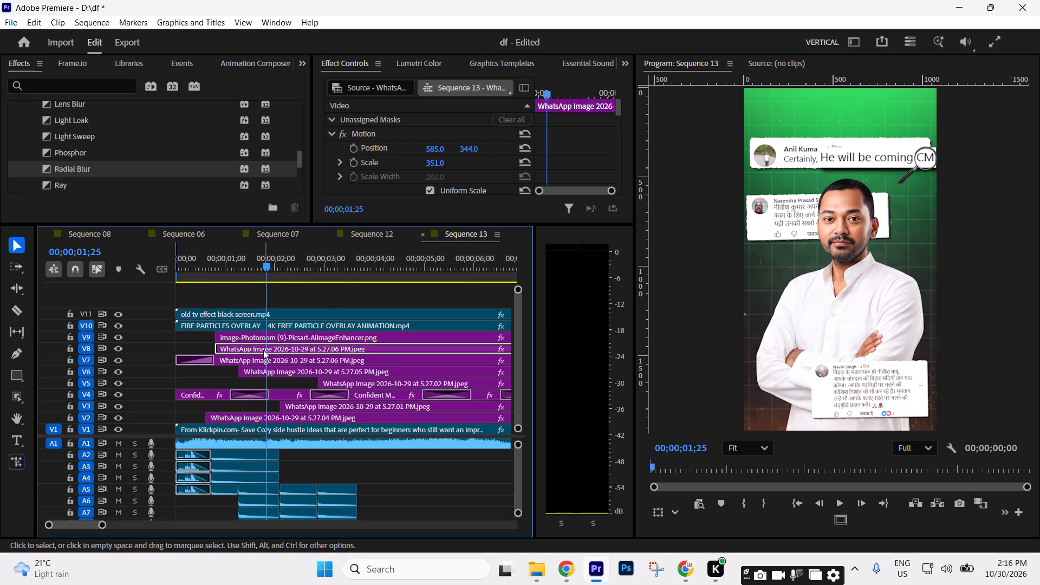
scroll(158, 172, "down", 2)
scroll(158, 172, "up", 3)
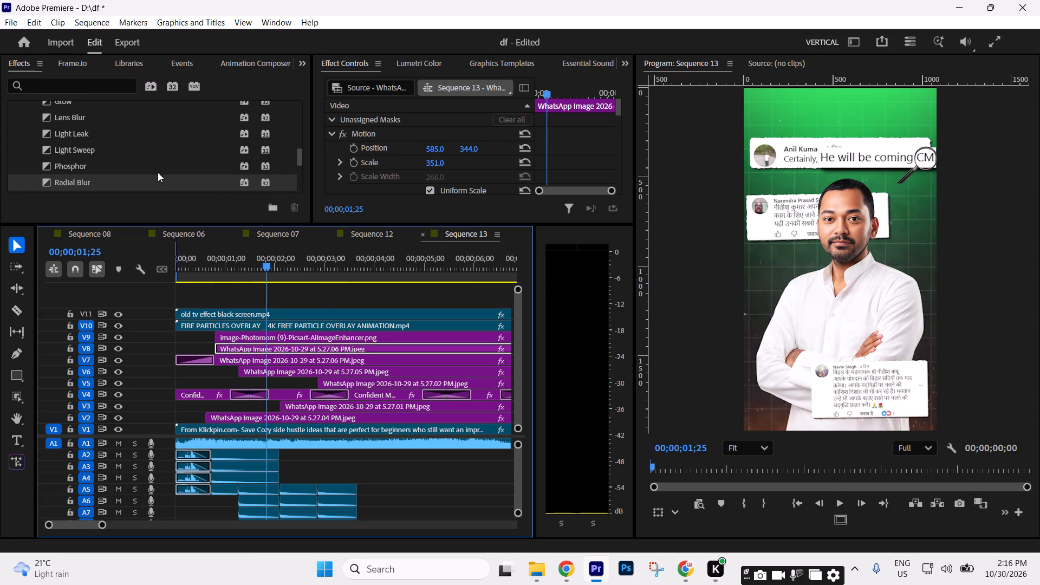
left_click_drag(139, 224, 143, 307)
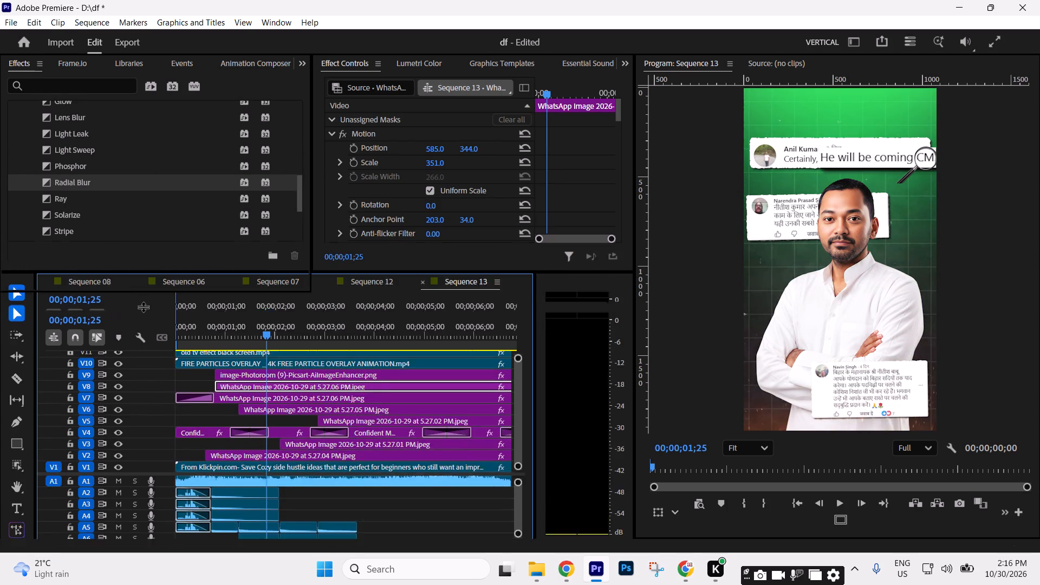
left_click_drag(143, 307, 142, 314)
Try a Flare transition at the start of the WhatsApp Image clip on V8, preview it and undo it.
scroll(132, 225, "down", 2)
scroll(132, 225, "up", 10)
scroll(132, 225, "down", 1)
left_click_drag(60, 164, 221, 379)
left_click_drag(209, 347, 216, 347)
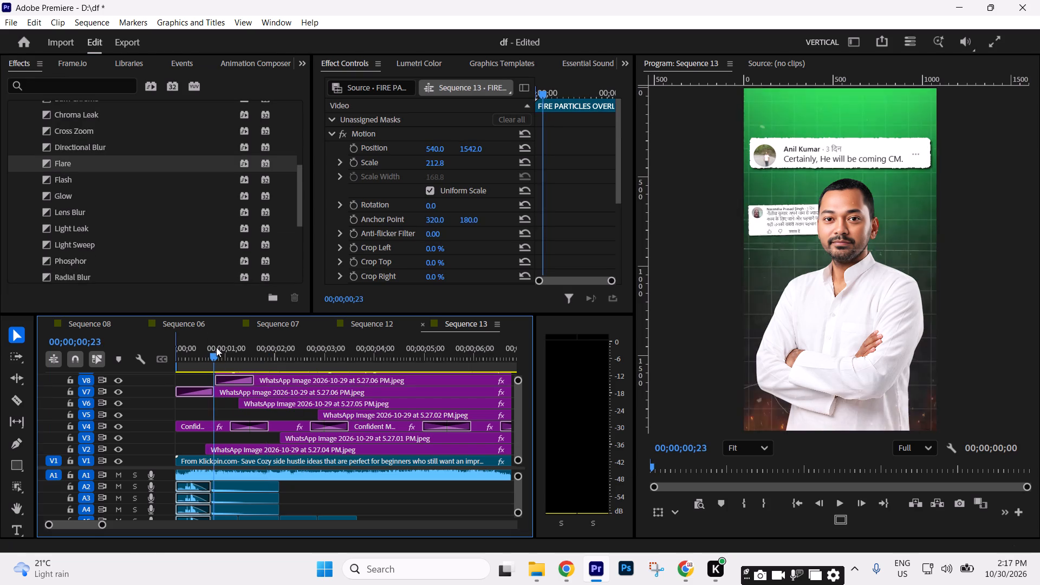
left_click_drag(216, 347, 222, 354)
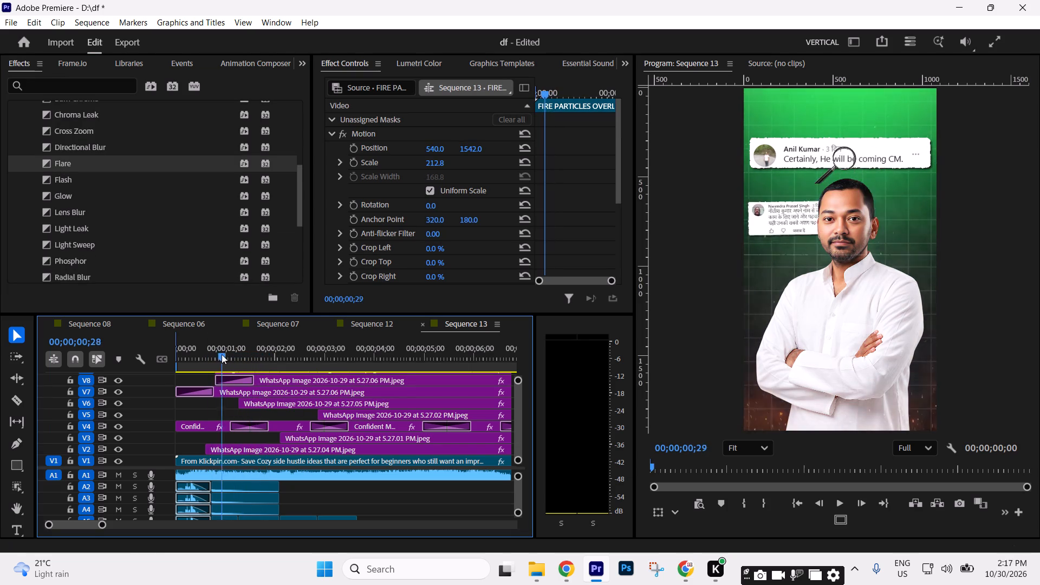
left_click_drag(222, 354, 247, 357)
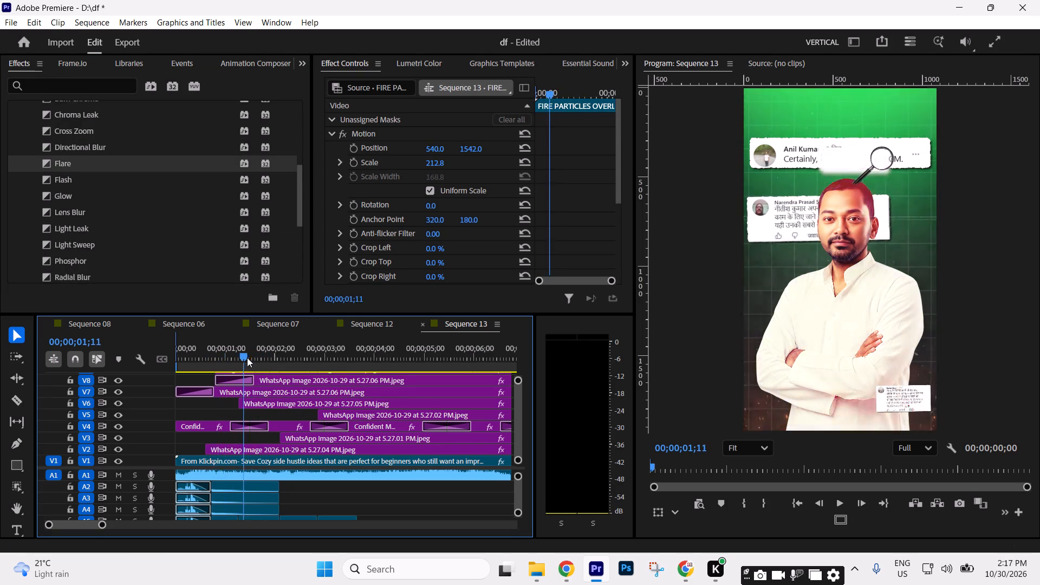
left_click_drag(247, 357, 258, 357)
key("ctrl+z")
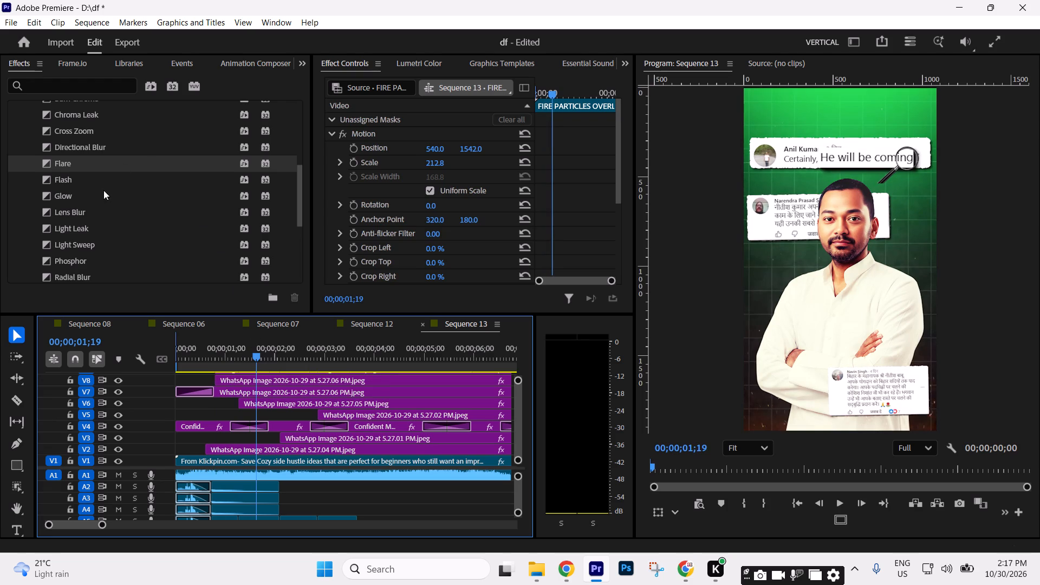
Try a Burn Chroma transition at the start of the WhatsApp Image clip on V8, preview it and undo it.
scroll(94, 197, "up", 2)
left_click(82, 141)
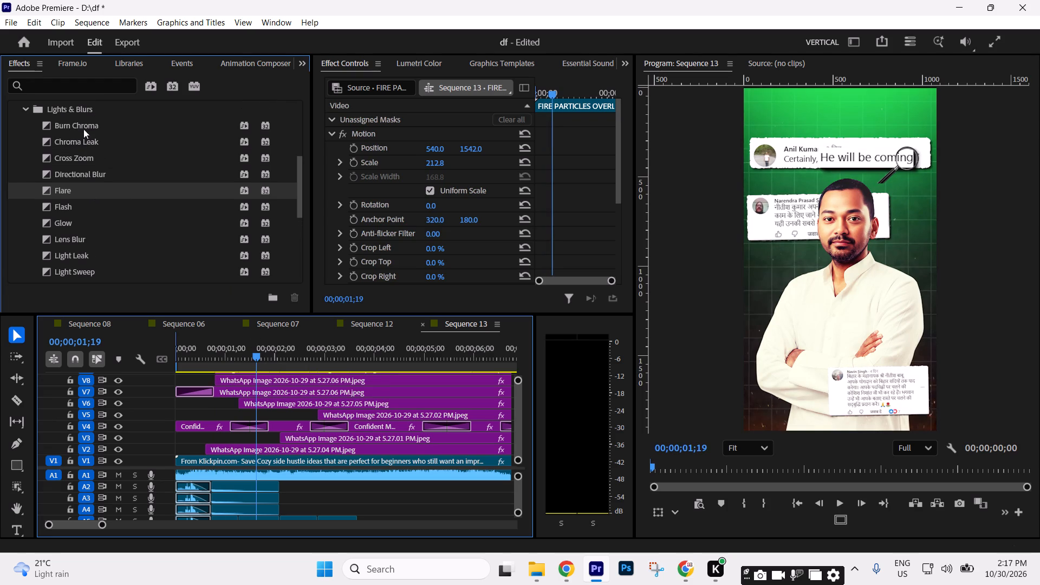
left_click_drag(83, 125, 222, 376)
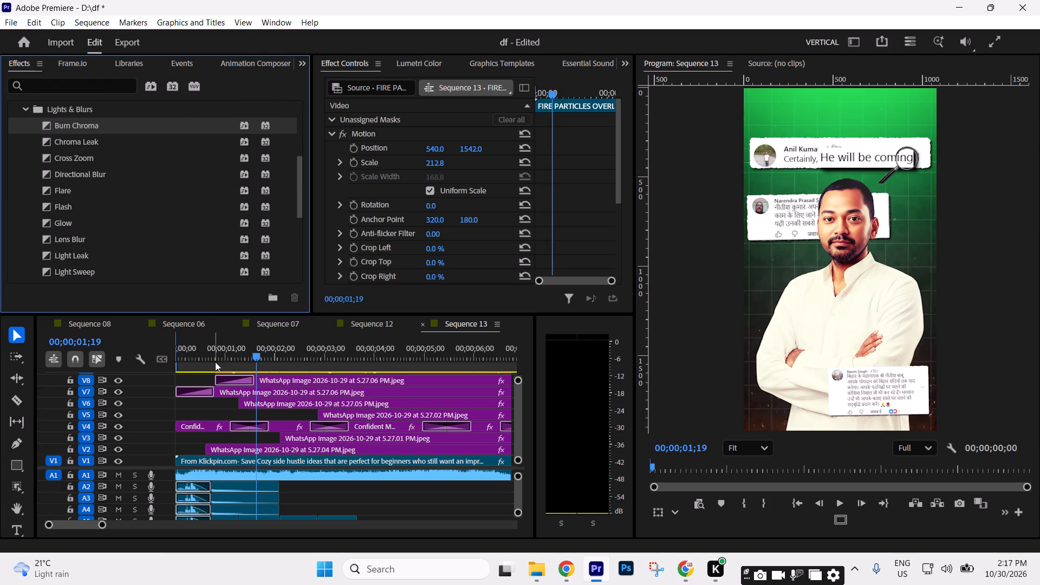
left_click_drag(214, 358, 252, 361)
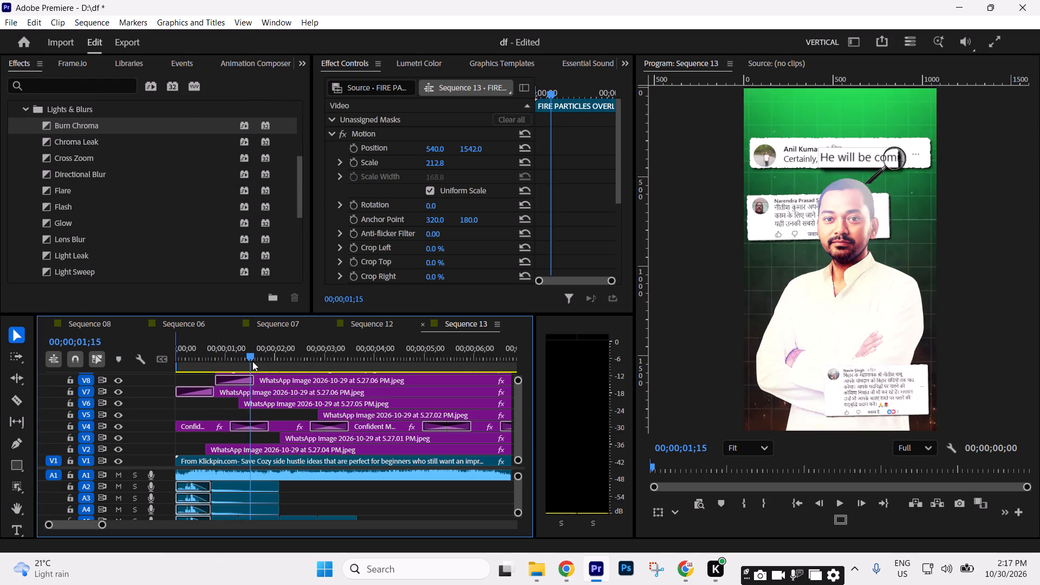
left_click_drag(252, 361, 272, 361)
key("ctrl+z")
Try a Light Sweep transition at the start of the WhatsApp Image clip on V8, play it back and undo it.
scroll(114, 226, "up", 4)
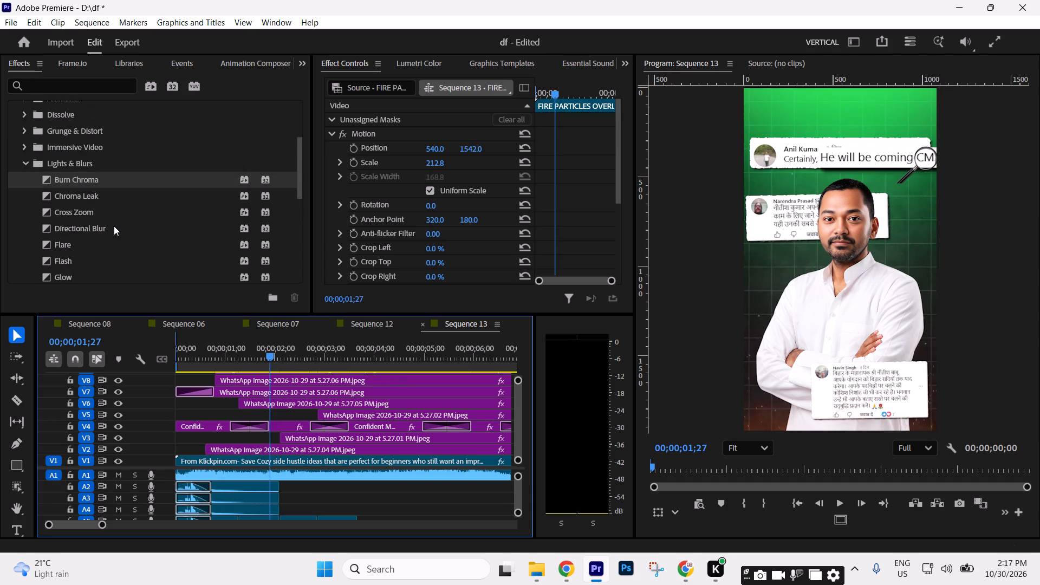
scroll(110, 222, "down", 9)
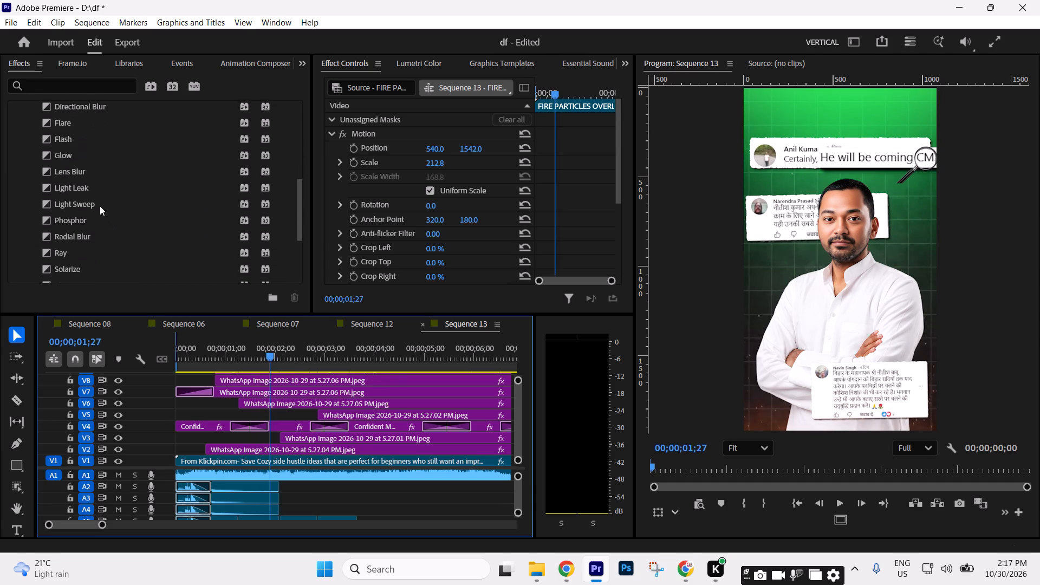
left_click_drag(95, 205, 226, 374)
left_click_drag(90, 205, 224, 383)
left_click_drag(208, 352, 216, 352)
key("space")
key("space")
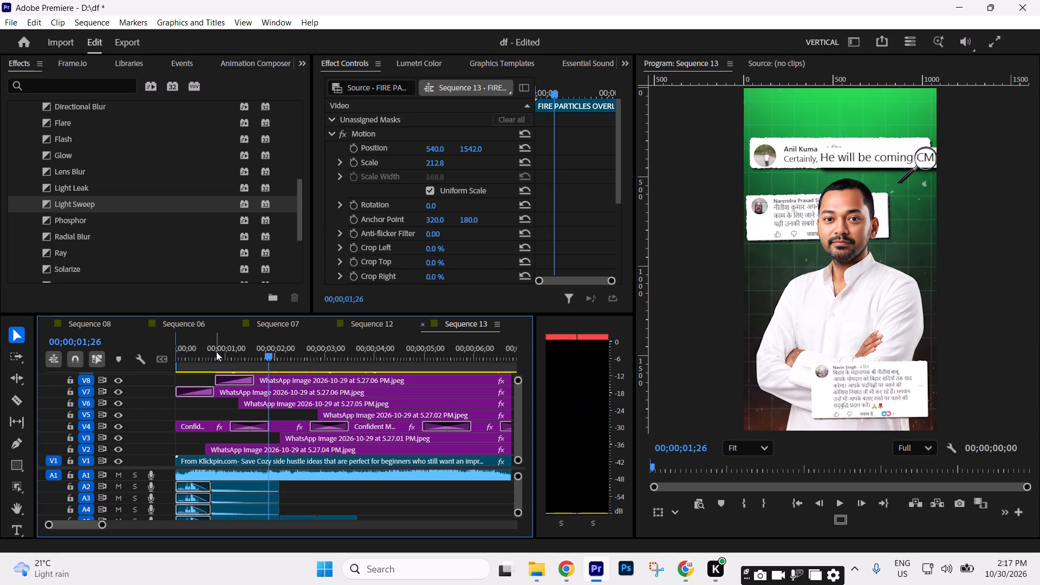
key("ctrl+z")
Enlarge the timeline area and play the full composition from the start to review its animation and music.
left_click_drag(101, 524, 155, 521)
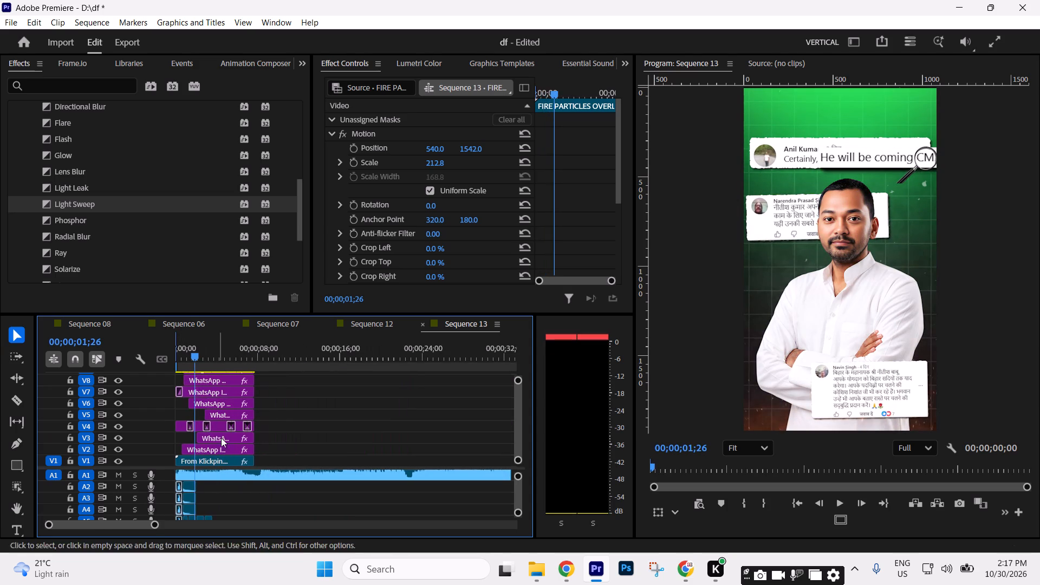
left_click_drag(185, 315, 190, 257)
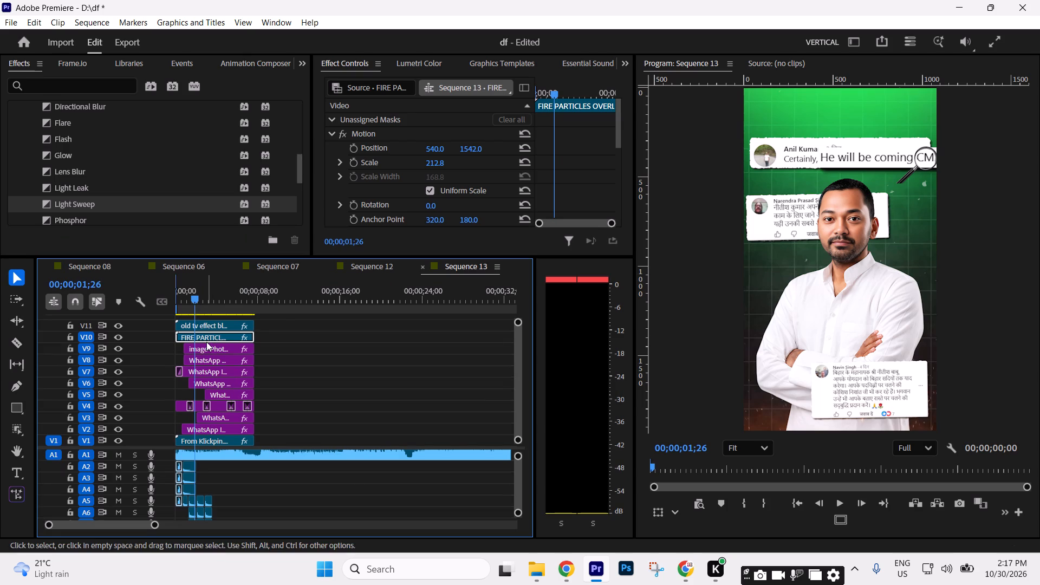
left_click_drag(199, 300, 76, 318)
left_click_drag(516, 514, 520, 532)
left_click(133, 448)
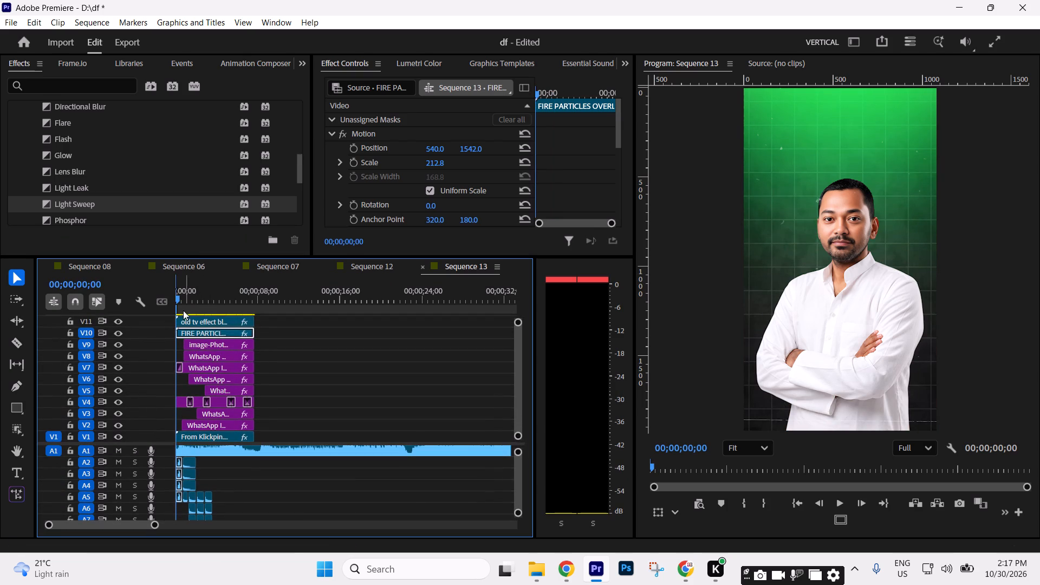
left_click_drag(186, 298, 61, 316)
key("space")
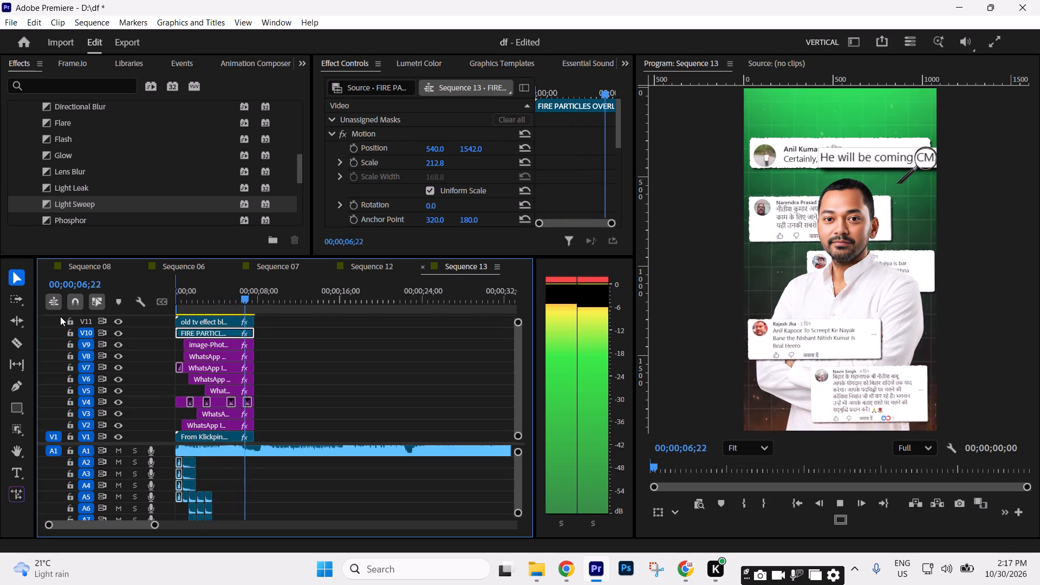
key("space")
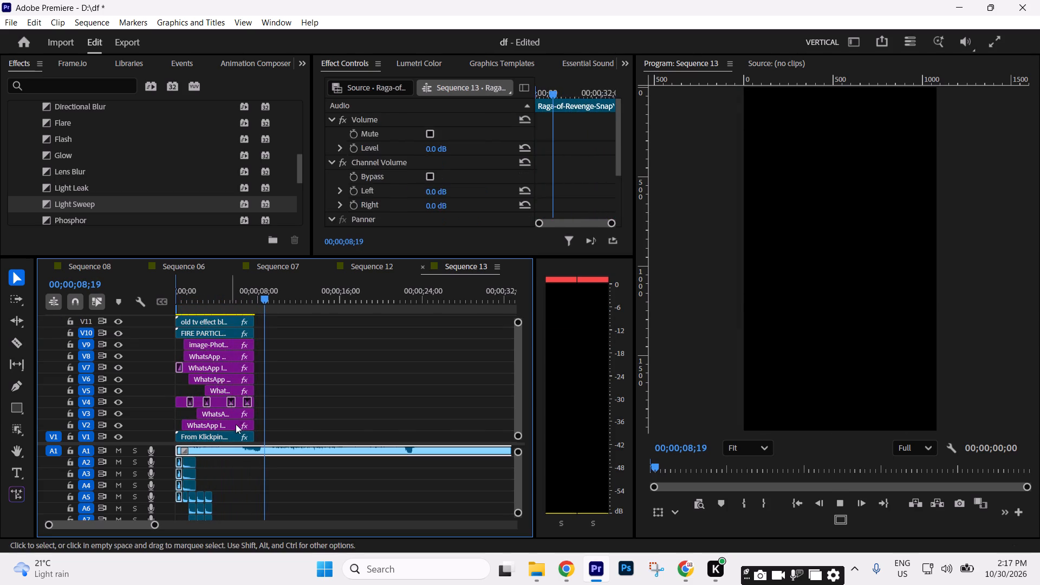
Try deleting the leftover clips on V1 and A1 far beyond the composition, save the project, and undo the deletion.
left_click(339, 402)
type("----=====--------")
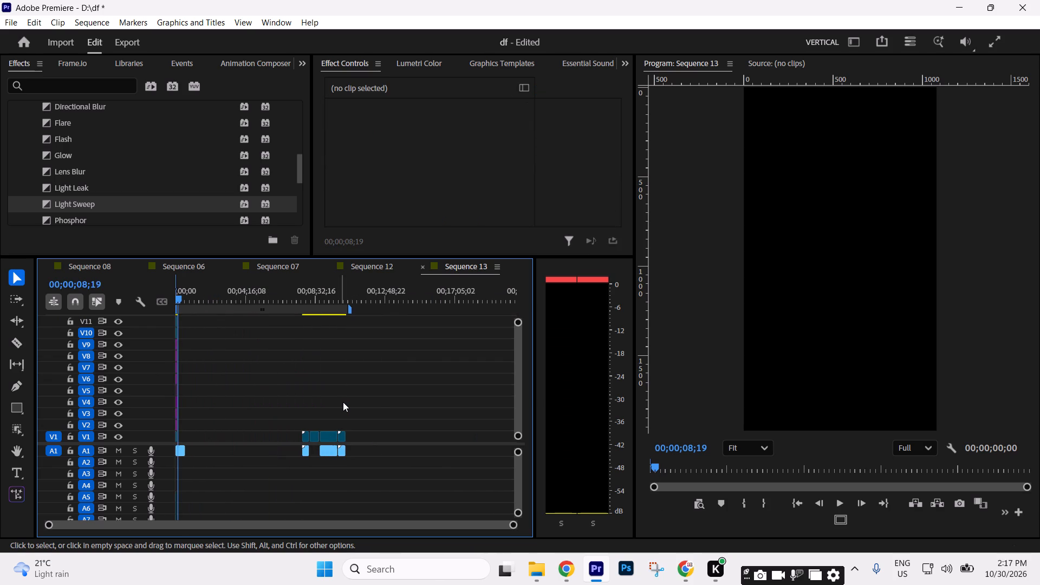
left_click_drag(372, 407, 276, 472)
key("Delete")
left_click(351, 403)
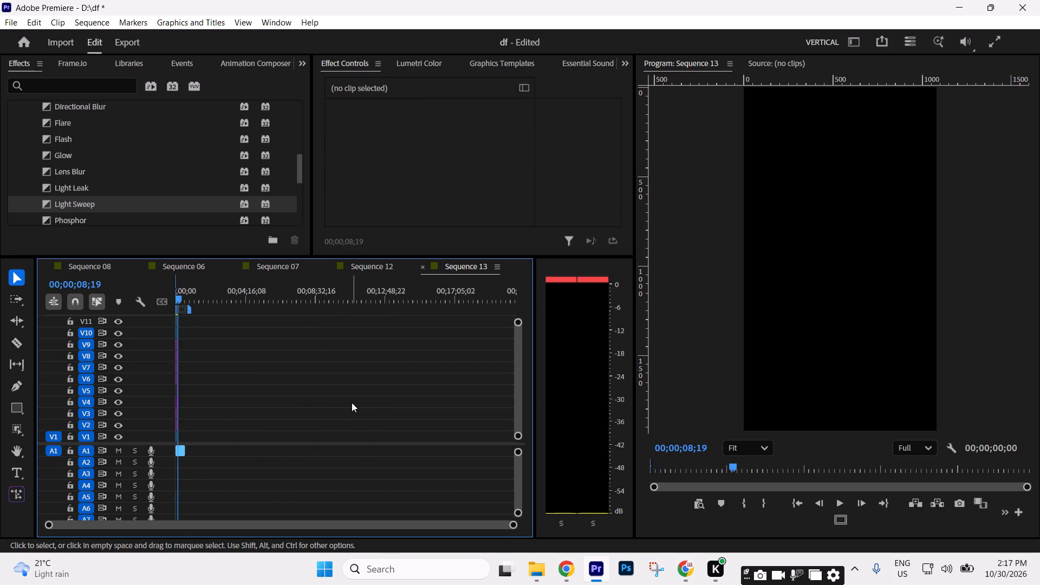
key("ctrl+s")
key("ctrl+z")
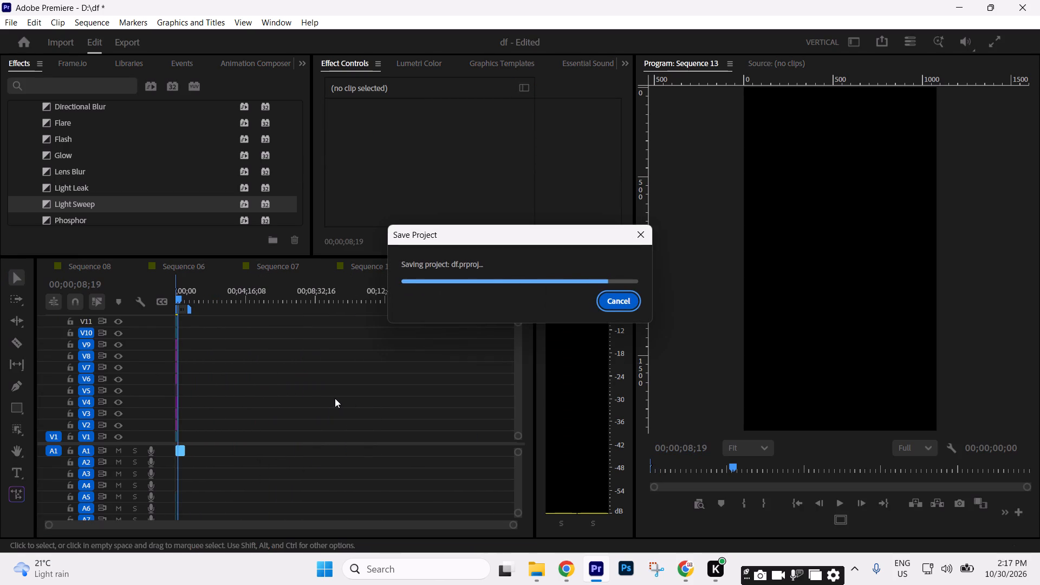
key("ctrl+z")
Check the leftover clips on V1 and A1 beyond 00;08;00;00 and delete them all.
left_click_drag(310, 310, 318, 309)
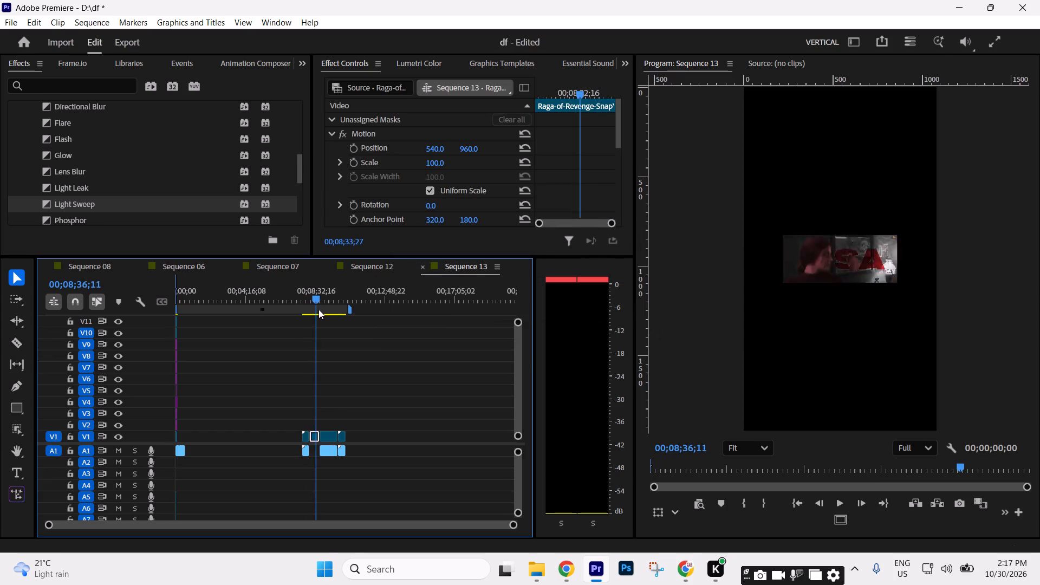
left_click_drag(318, 309, 336, 313)
left_click_drag(392, 392, 270, 483)
key("Delete")
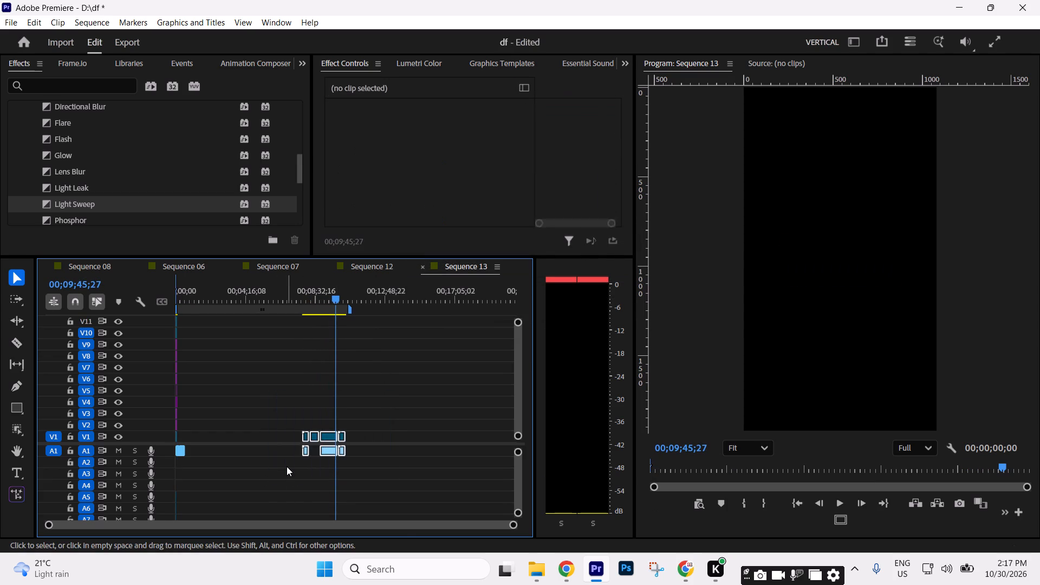
Return the playhead to the start of Sequence 13 and save the project.
key("minus")
key("minus")
key("equal")
key("minus")
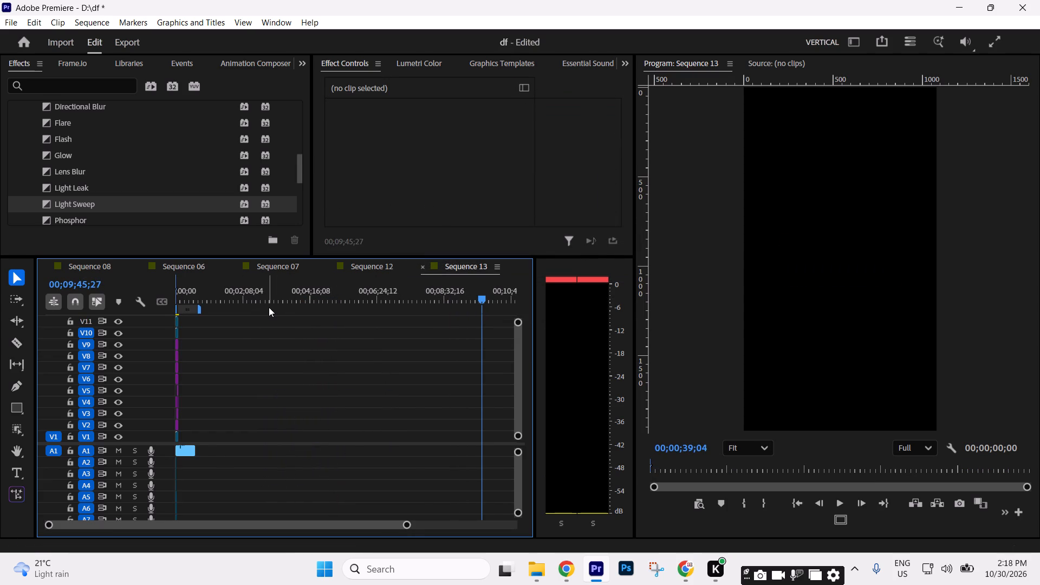
key("Home")
key("equal")
type("======---")
key("minus")
key("minus")
key("minus")
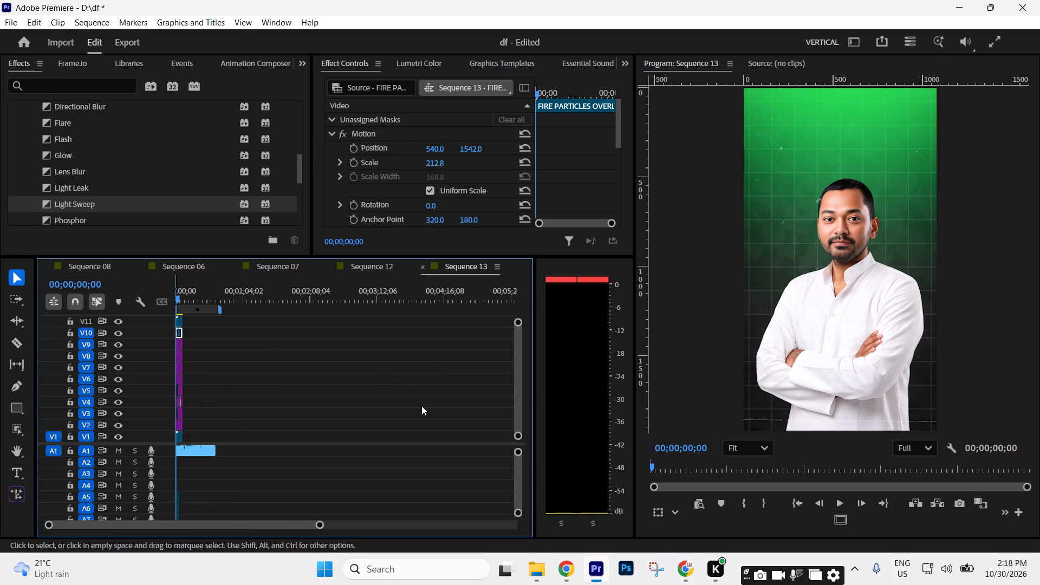
key("ctrl+s")
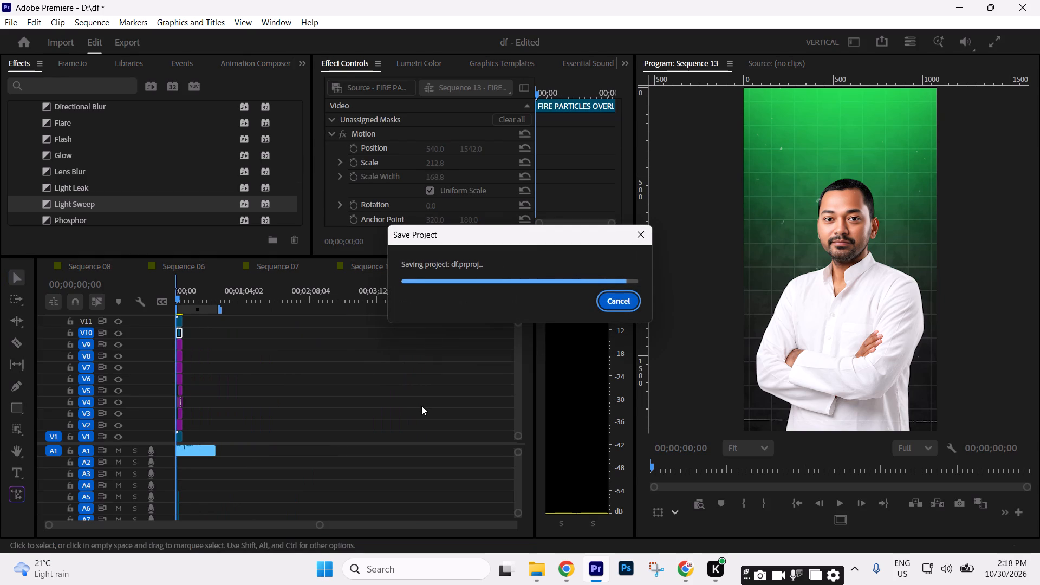
Play the A1 music past the end of the composition and cut it at about 00;00;10;08.
key("space")
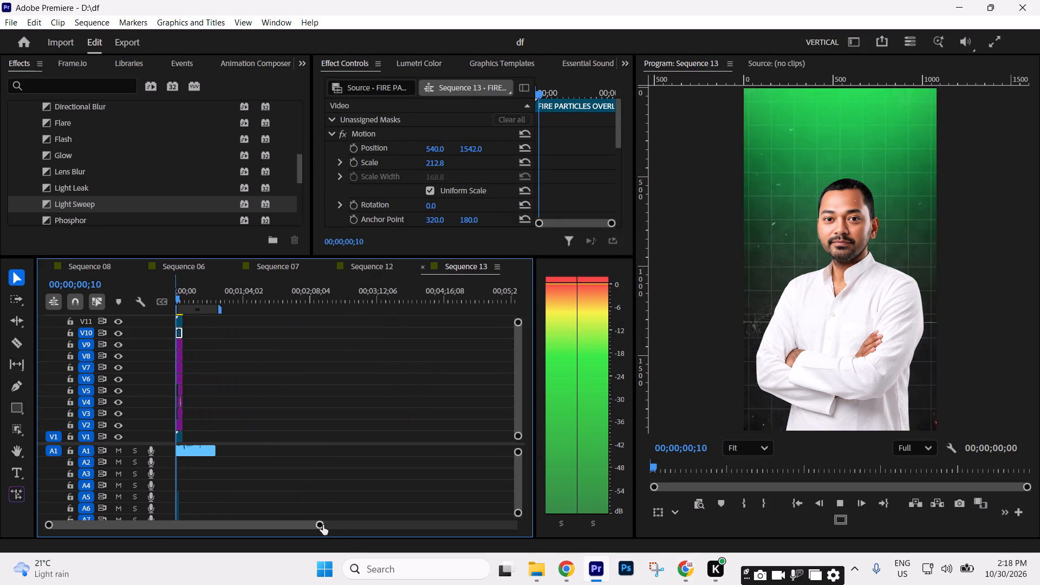
left_click_drag(323, 526, 147, 535)
left_click(286, 297)
key("space")
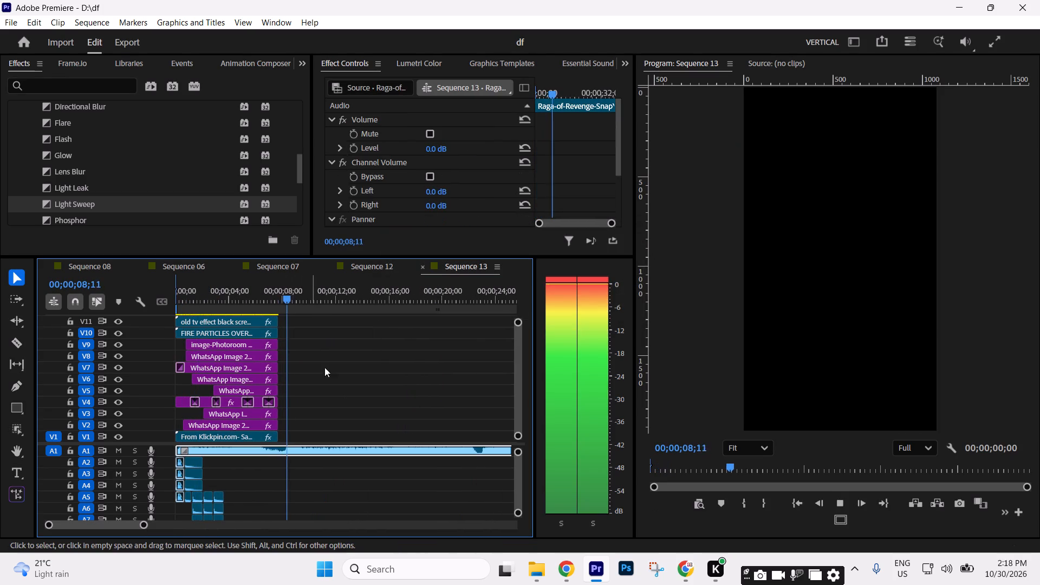
left_click(361, 402)
key("space")
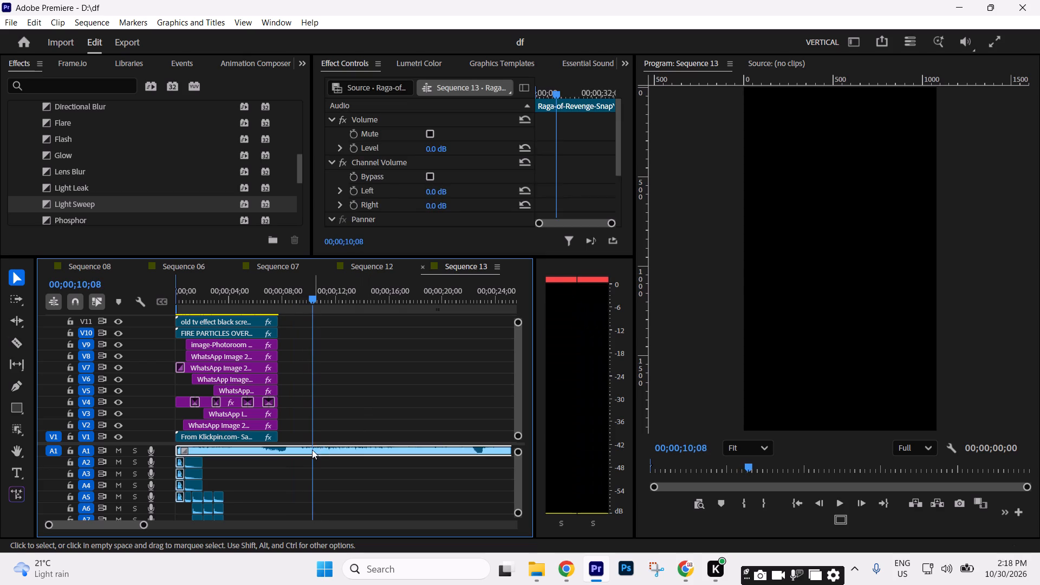
key("c")
left_click(312, 450)
key("v")
Continue listening to the A1 music and cut it at about 12 seconds and 14 seconds.
key("space")
left_click(387, 426)
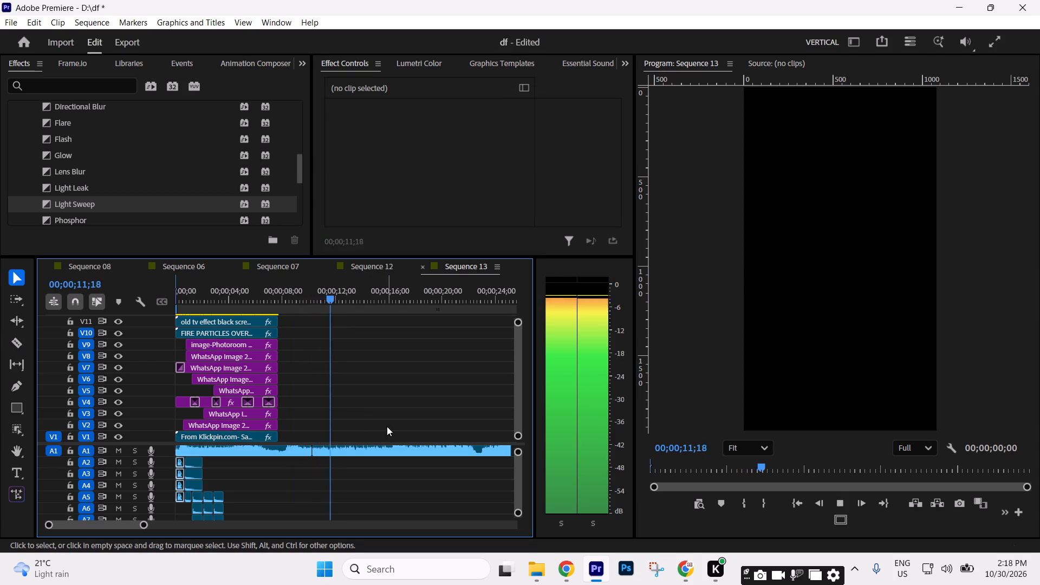
key("space")
key("c")
left_click(341, 448)
key("v")
key("space")
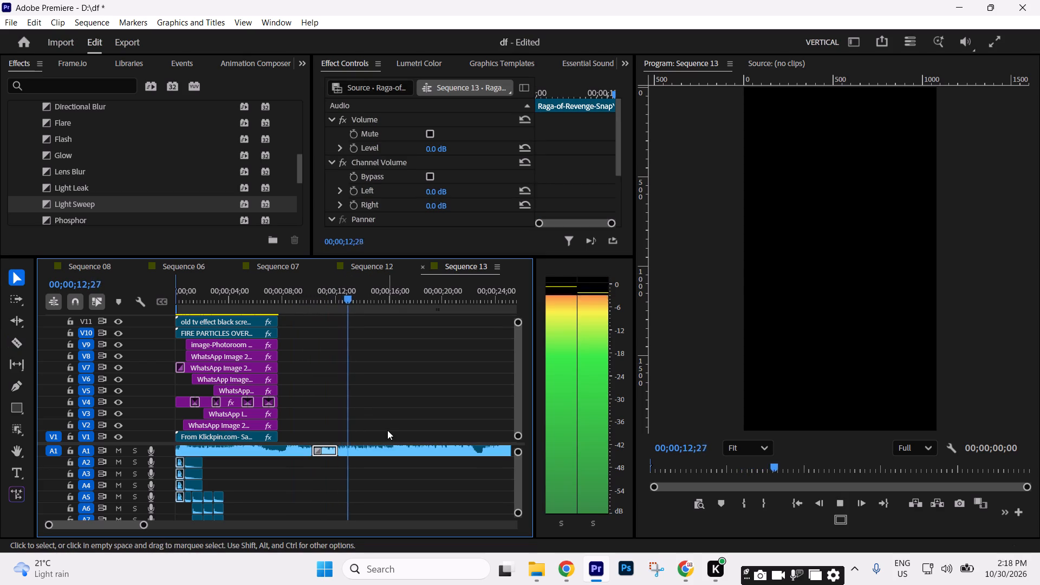
key("space")
key("c")
left_click(363, 449)
key("v")
Continue listening to the A1 music and cut it at about 16 seconds and 18 seconds.
key("space")
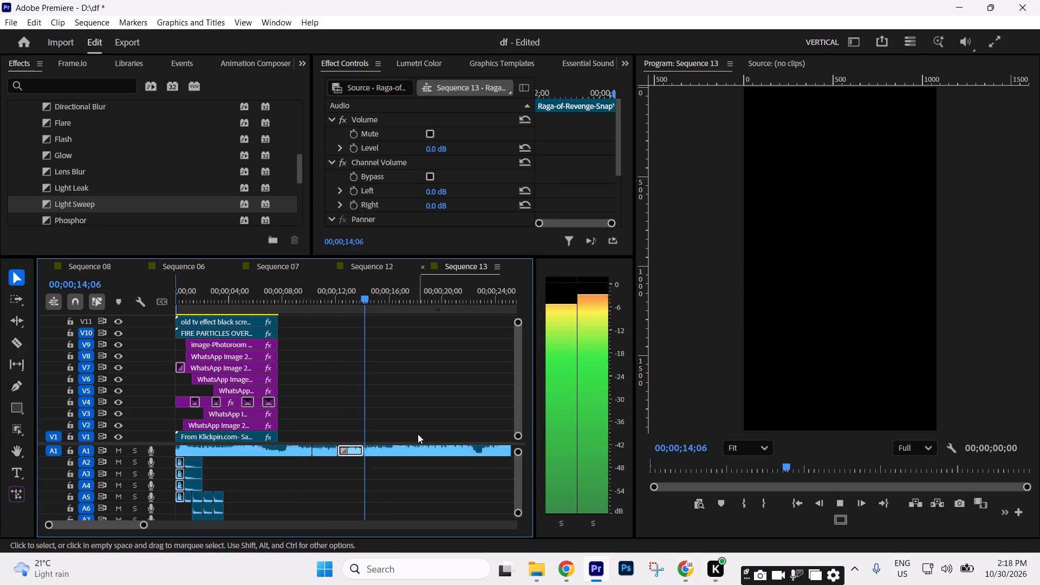
left_click(425, 426)
key("space")
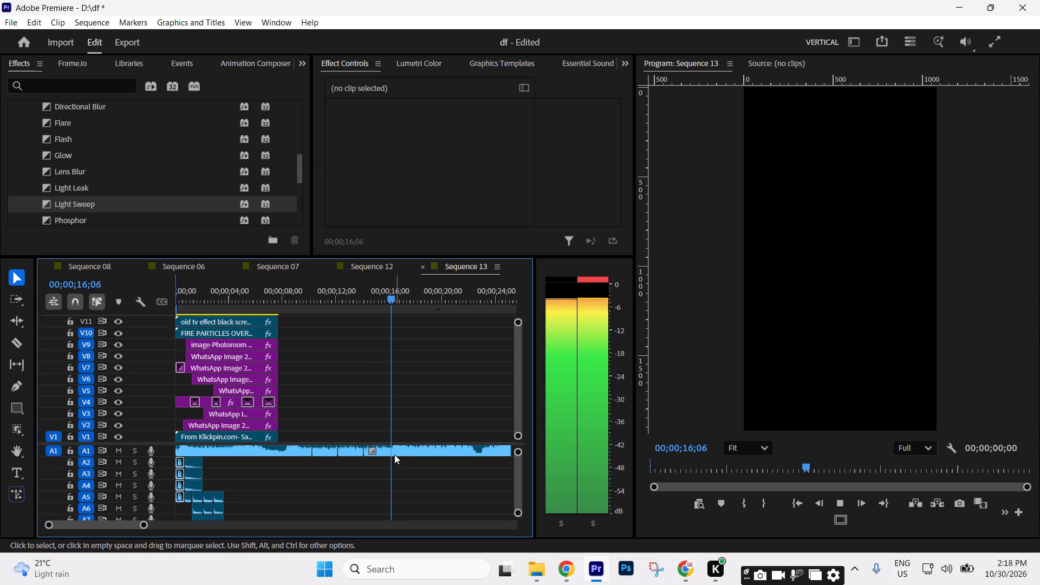
key("c")
left_click(390, 447)
key("v")
key("space")
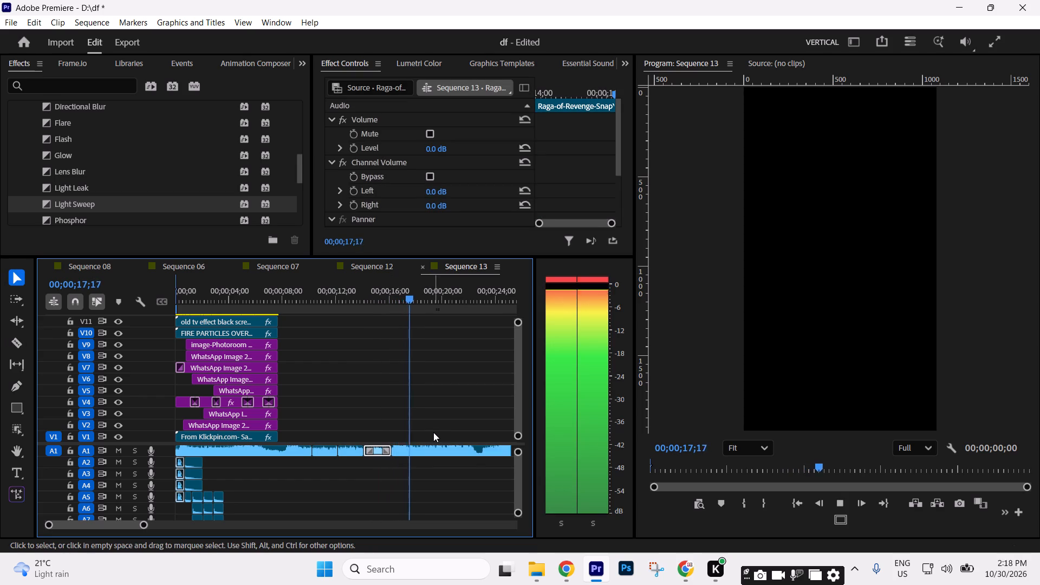
key("space")
key("c")
left_click(418, 449)
key("v")
Continue listening to the A1 music and cut it at about 20 seconds and 22.5 seconds.
key("space")
left_click(470, 426)
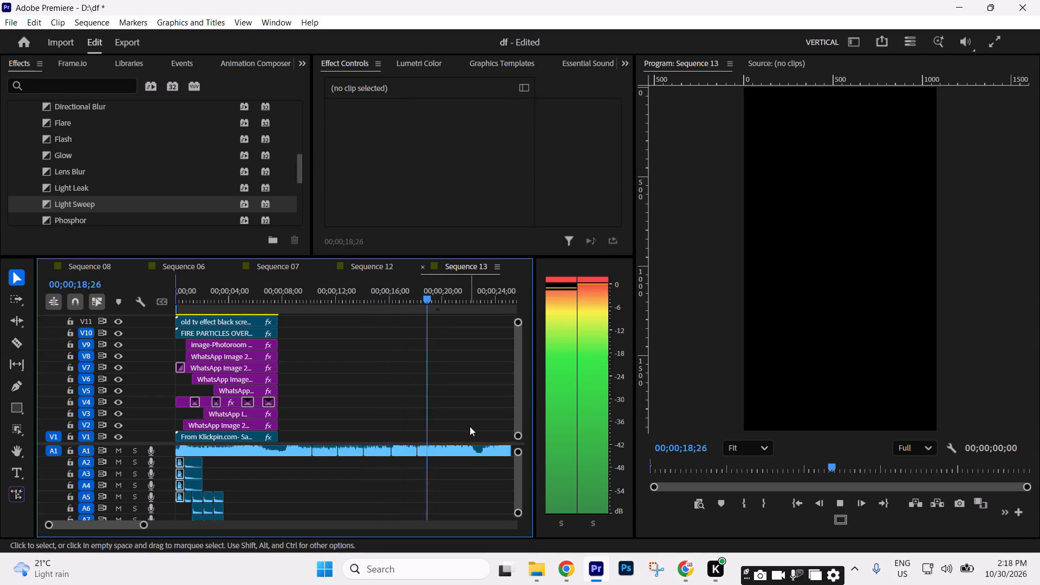
key("space")
key("c")
left_click(445, 450)
key("v")
key("space")
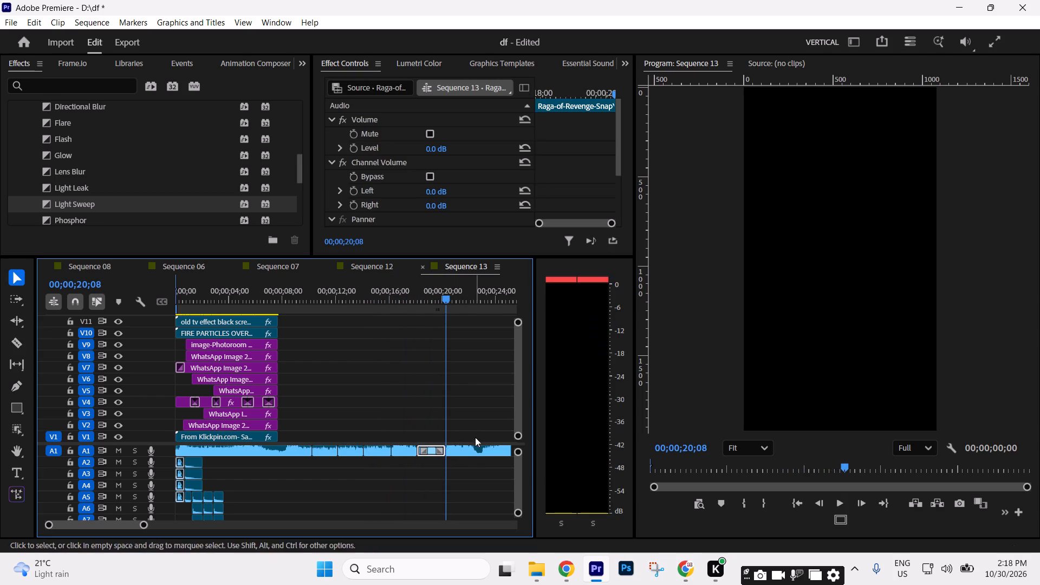
left_click_drag(145, 526, 128, 529)
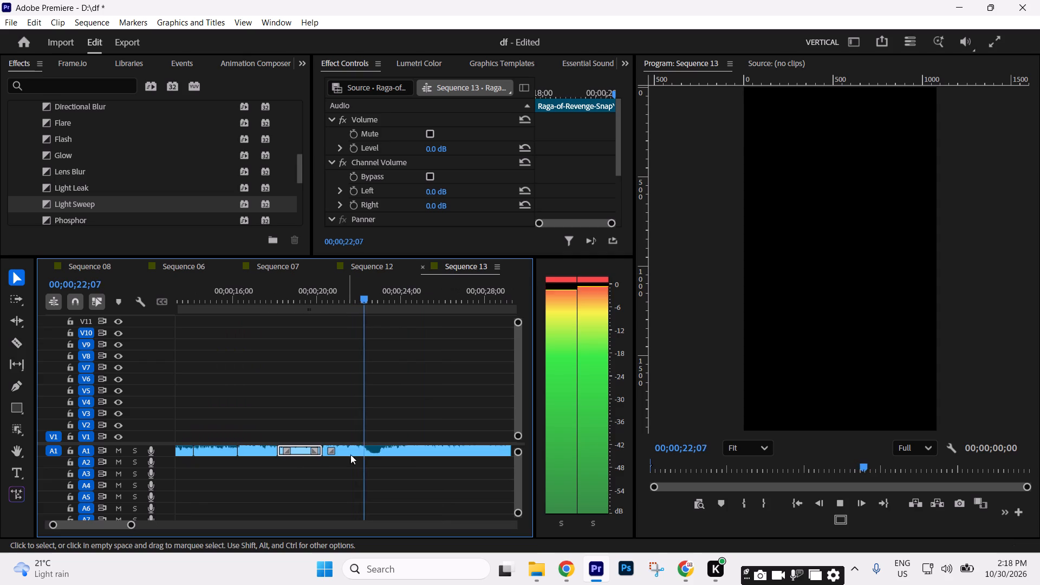
key("space")
key("c")
left_click(375, 451)
key("v")
Continue listening to the A1 music and cut it at about 25.5 seconds.
key("space")
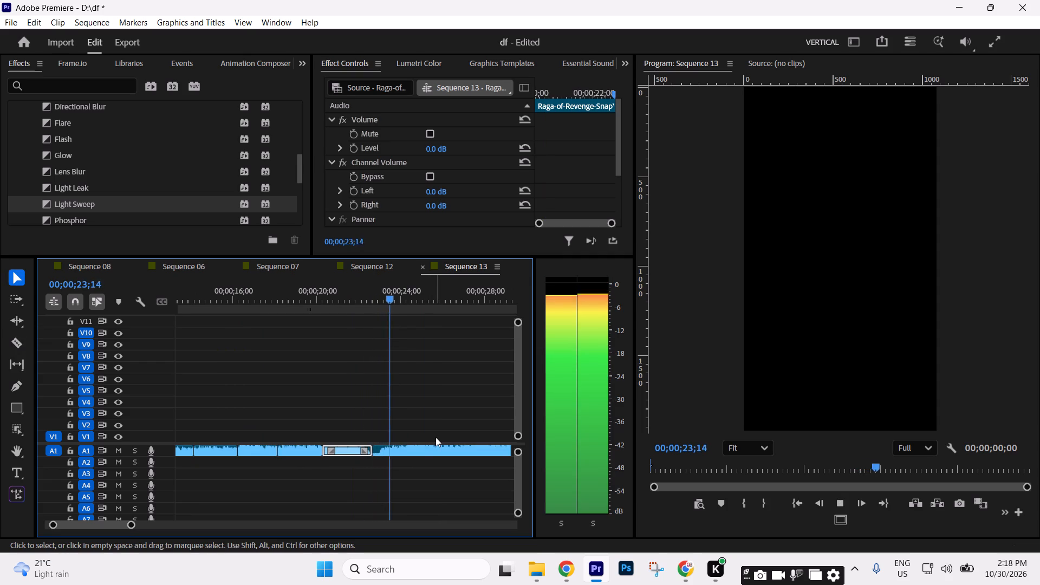
left_click_drag(133, 524, 140, 522)
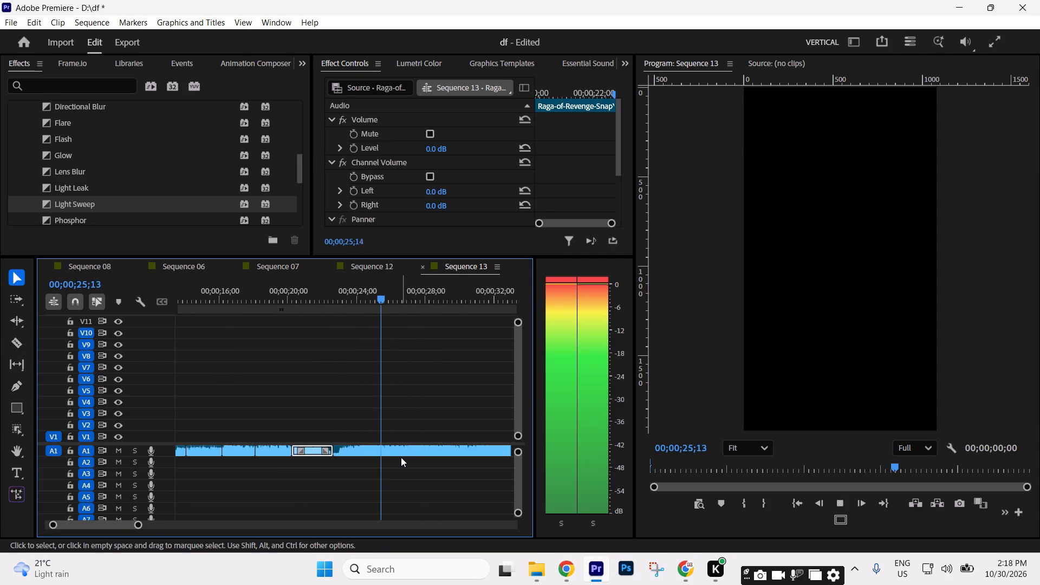
key("space")
key("c")
left_click(385, 450)
key("v")
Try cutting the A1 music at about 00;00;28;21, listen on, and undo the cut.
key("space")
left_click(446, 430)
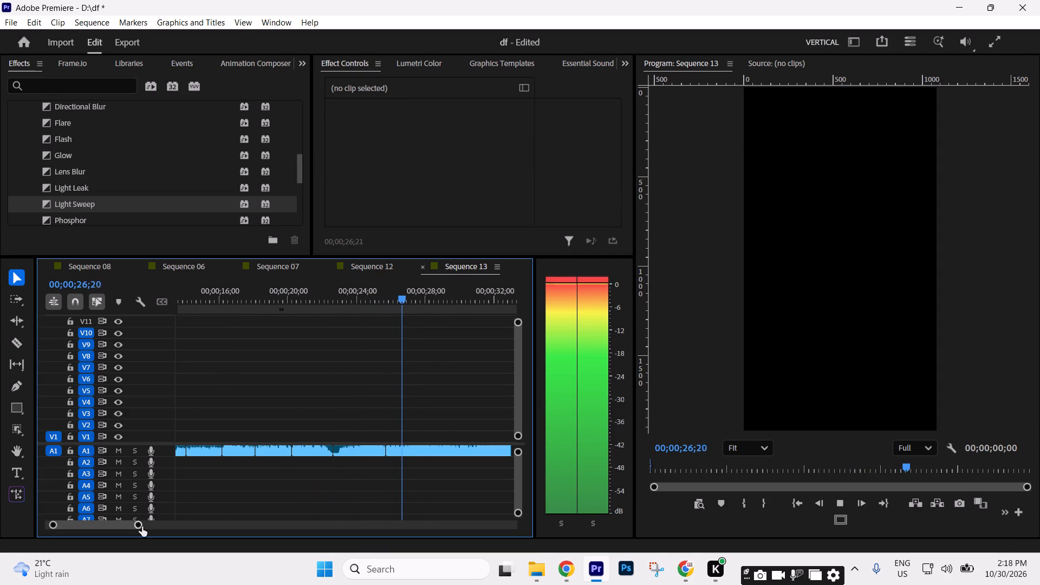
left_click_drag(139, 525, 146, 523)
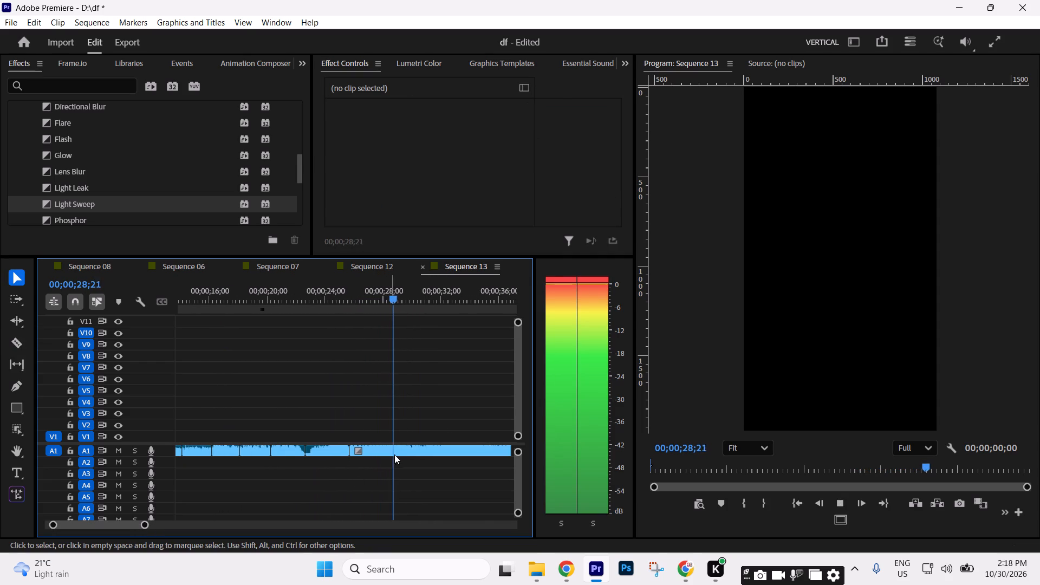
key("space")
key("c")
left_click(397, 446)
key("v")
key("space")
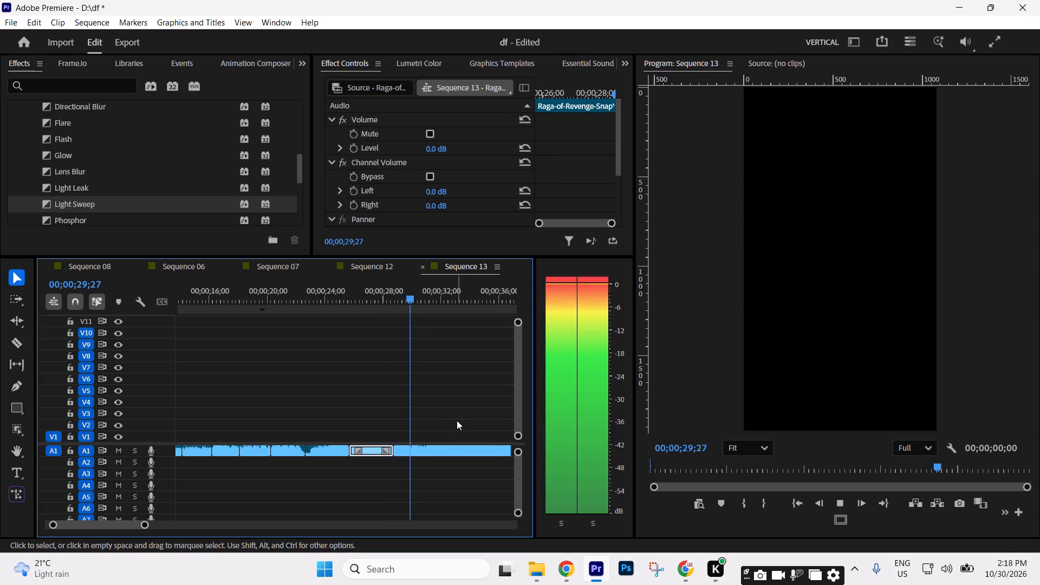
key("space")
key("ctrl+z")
Replay the A1 music from about 28 seconds and cut it at about 30 seconds.
left_click(386, 305)
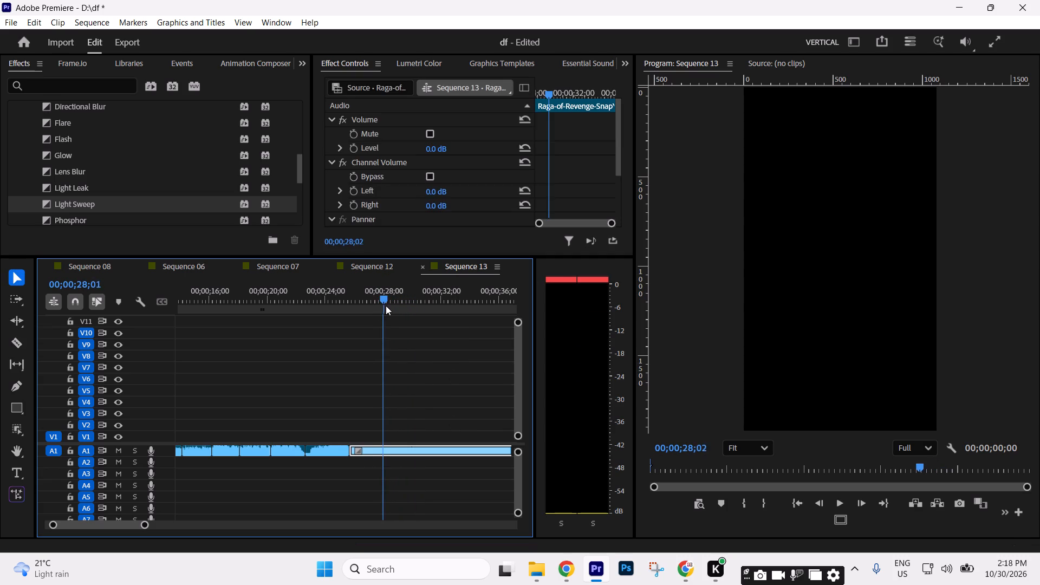
key("space")
left_click(427, 401)
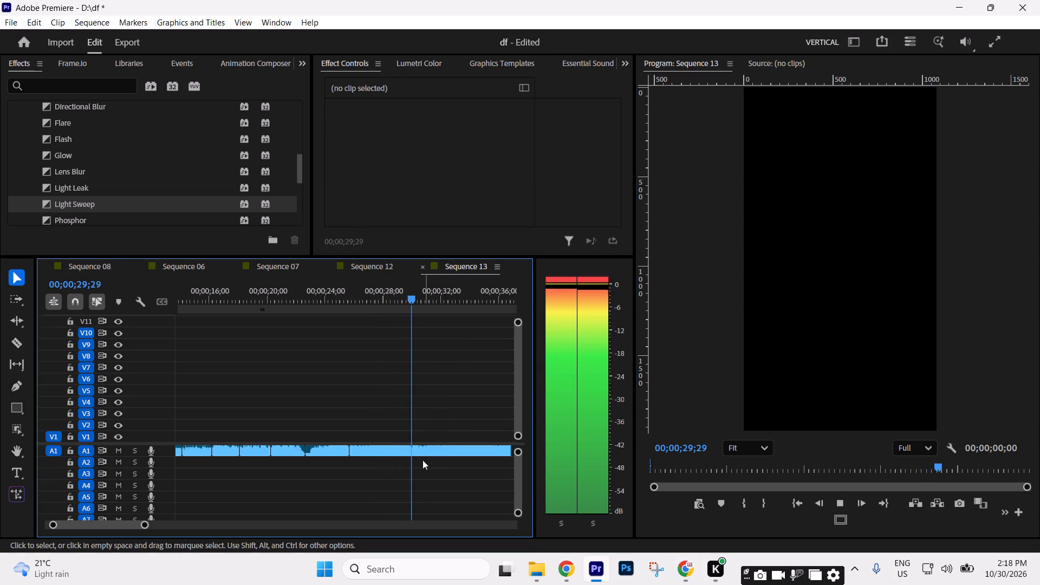
key("space")
key("c")
left_click(412, 451)
key("v")
key("space")
left_click(450, 424)
Continue listening to the A1 music and cut it at about 00;00;32;12.
type("---==")
key("space")
key("c")
left_click(349, 449)
key("v")
left_click(419, 419)
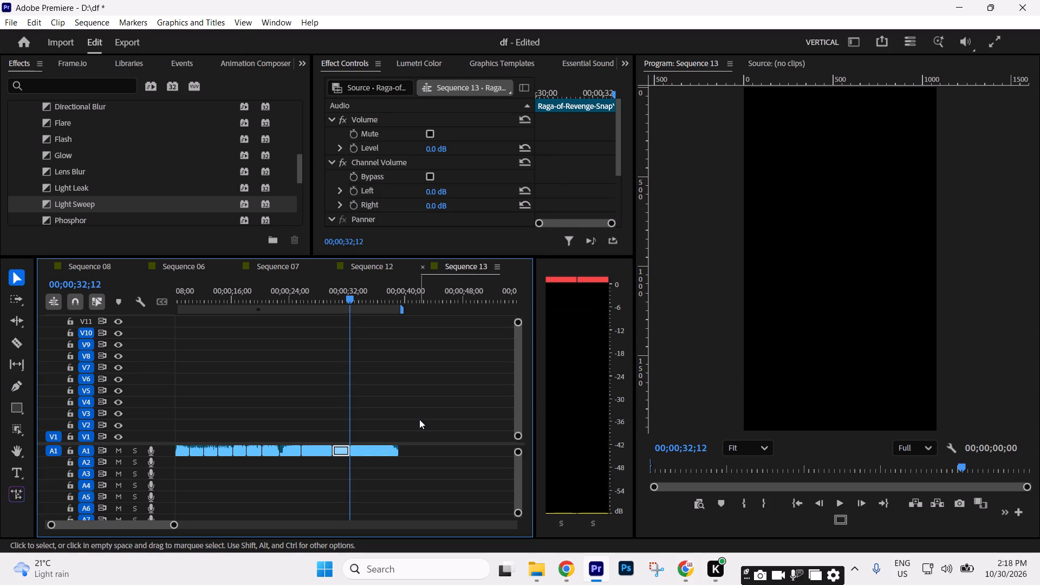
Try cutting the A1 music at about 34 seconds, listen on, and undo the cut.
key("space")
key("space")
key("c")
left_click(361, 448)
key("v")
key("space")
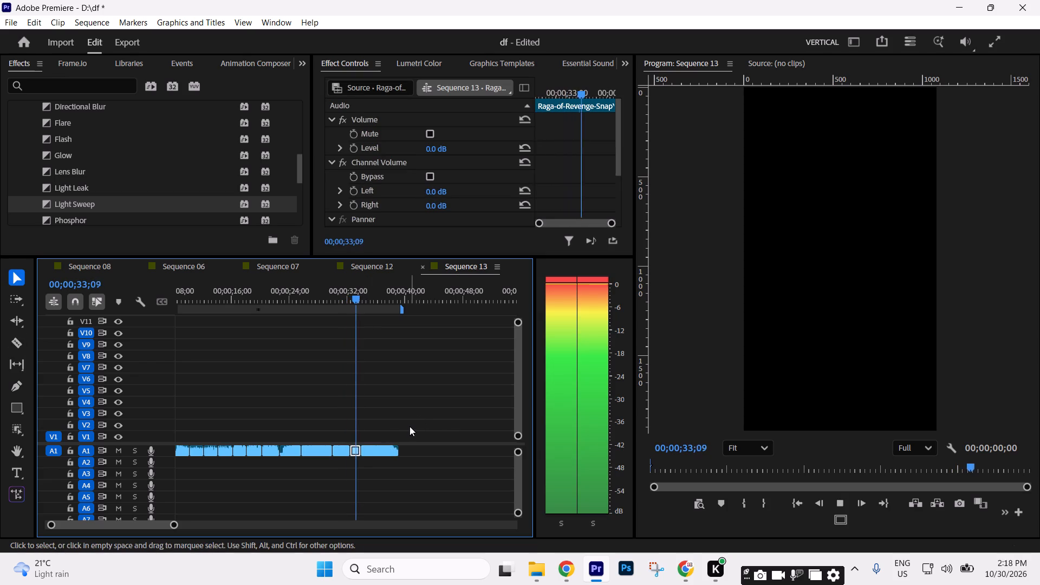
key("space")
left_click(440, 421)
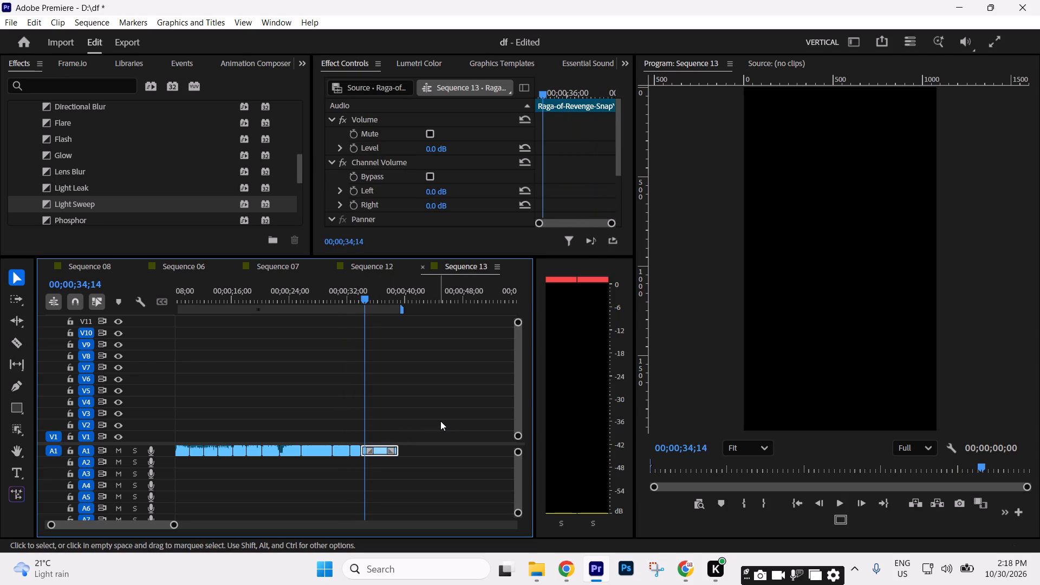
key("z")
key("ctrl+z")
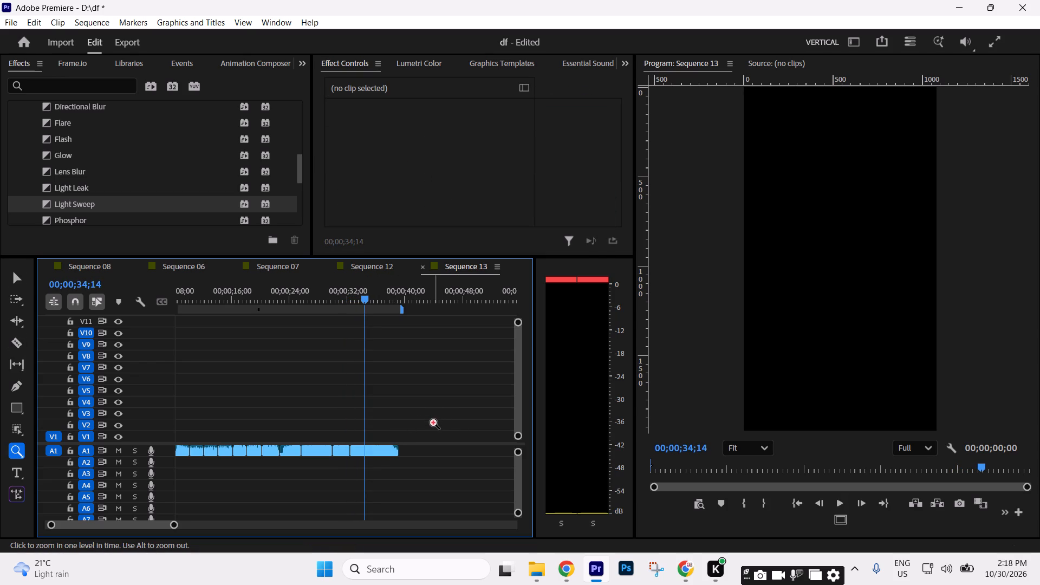
Listen further, return to 00;00;34;13 and cut the A1 music there.
key("v")
key("space")
key("c")
key("space")
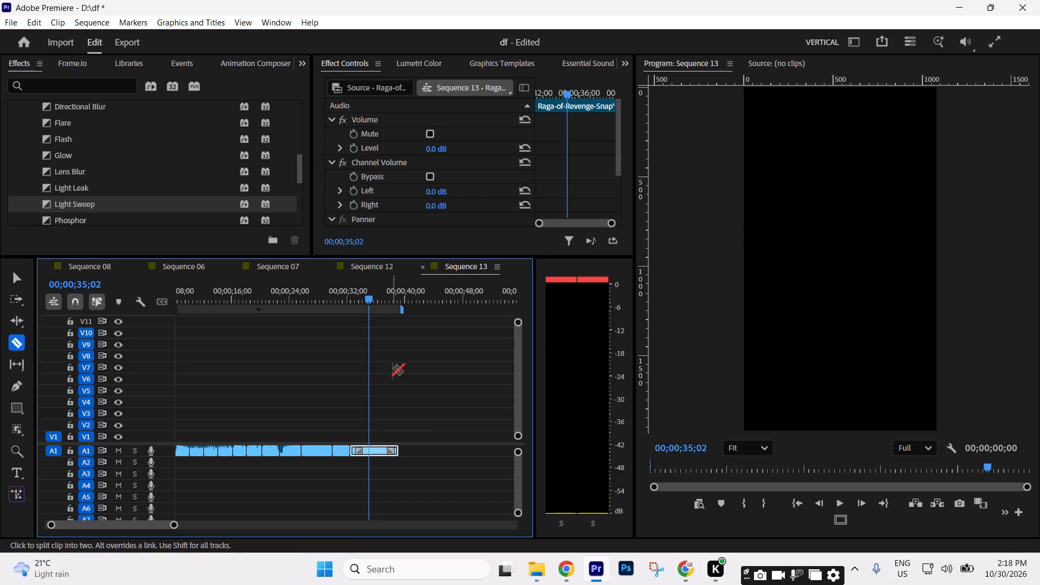
left_click(365, 302)
key("c")
left_click(366, 447)
key("v")
key("space")
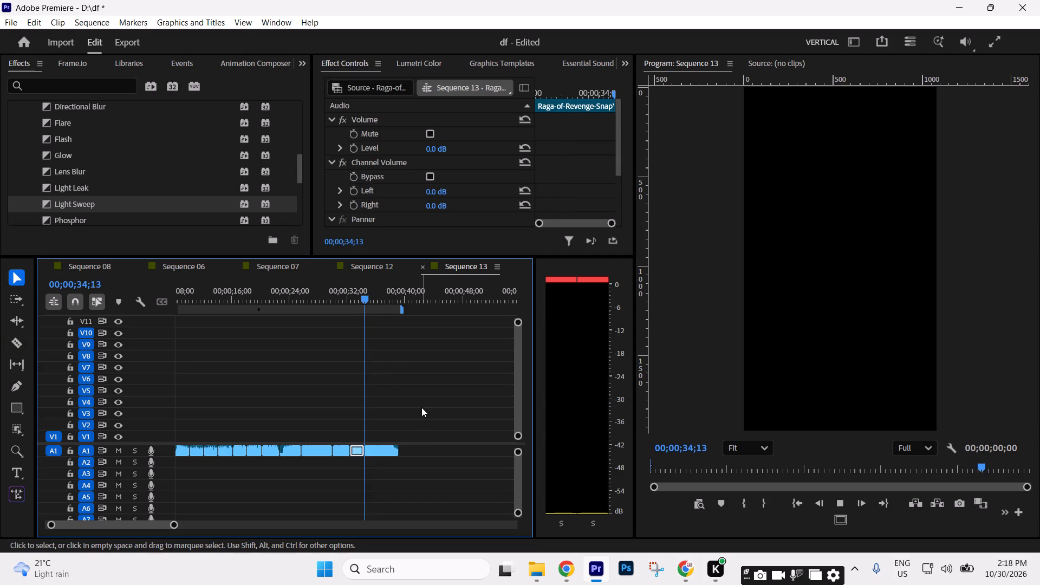
left_click(421, 407)
Continue listening to the A1 music and cut it at about 00;00;36;09.
left_click_drag(171, 525, 162, 523)
key("space")
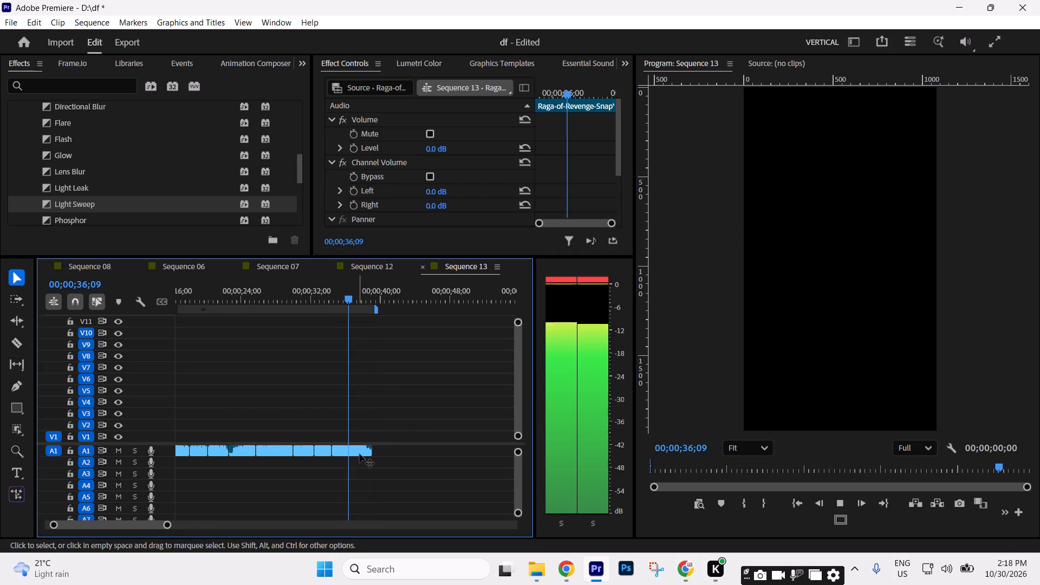
key("c")
left_click(350, 451)
key("v")
left_click(415, 405)
Listen to the final A1 segment up to about 00;00;37;26.
key("space")
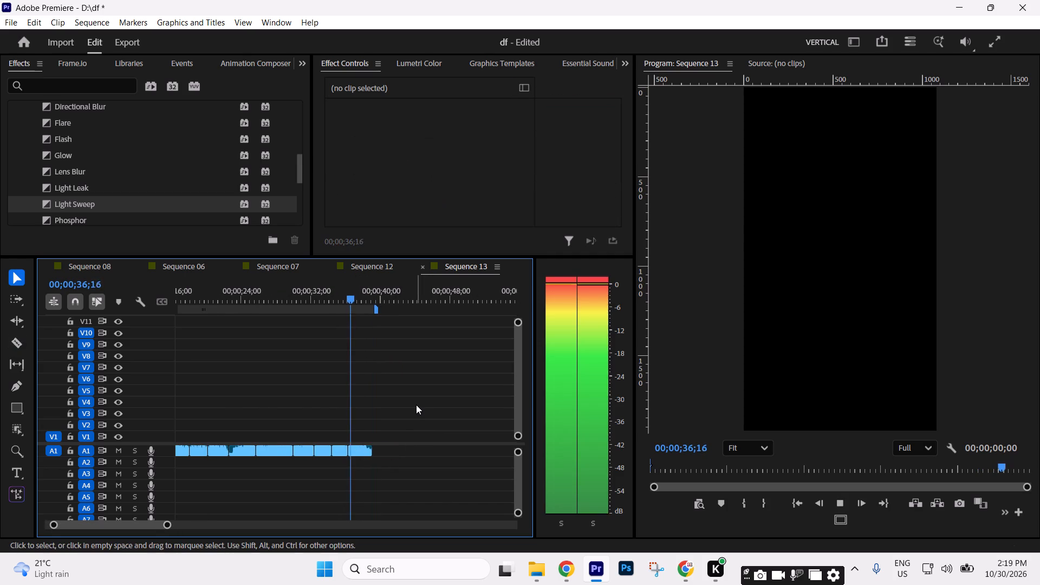
key("space")
key("c")
key("v")
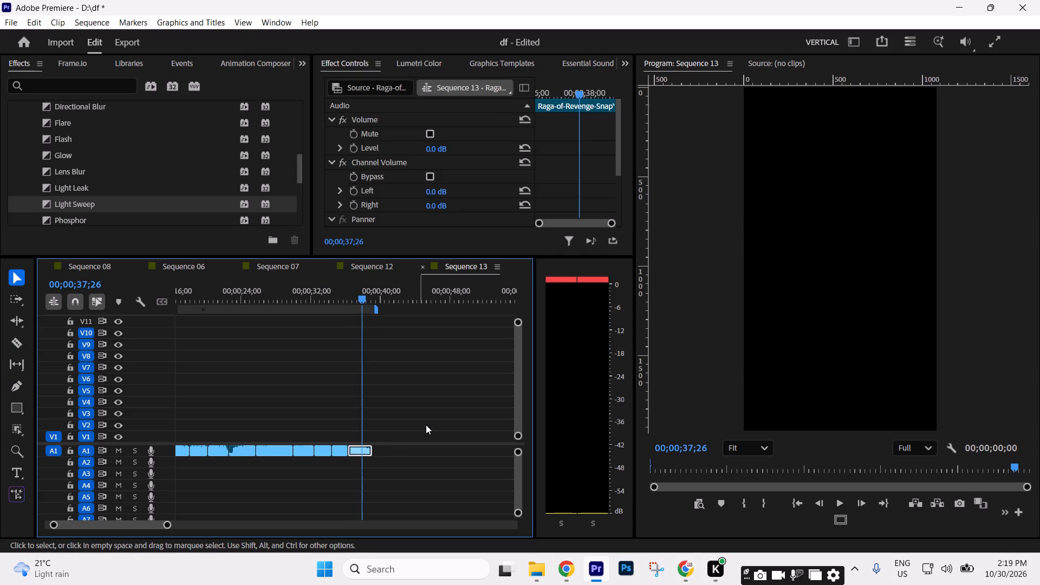
left_click(430, 424)
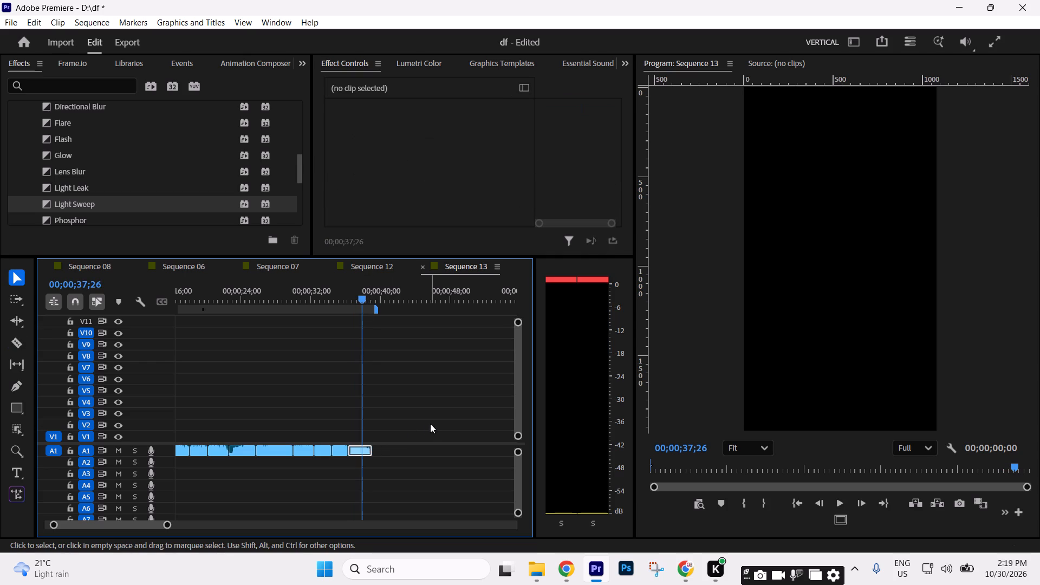
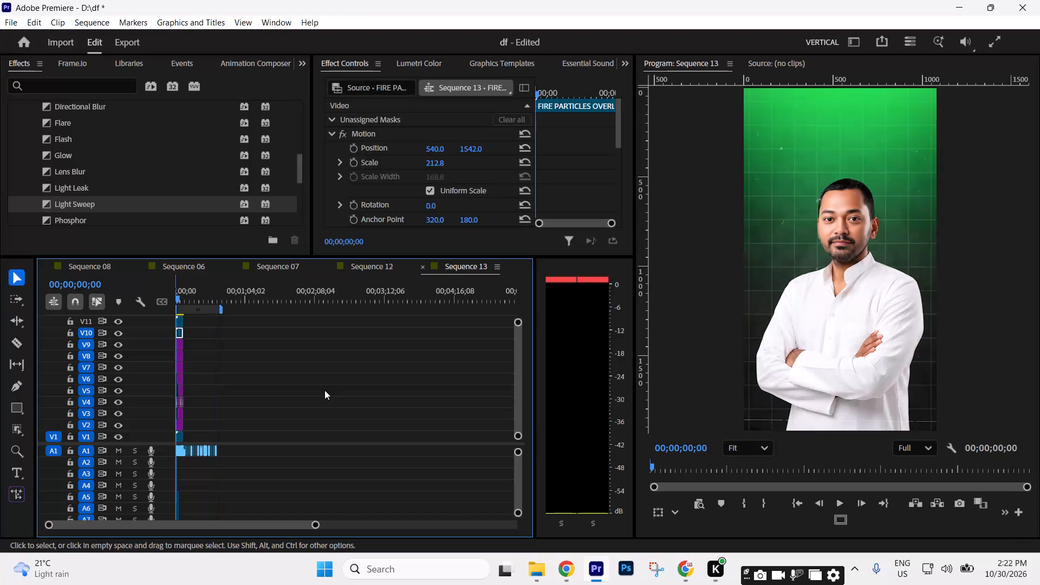
Play Sequence 13 from the start and replay its first second to examine the timing of the opening comment card.
type("=====")
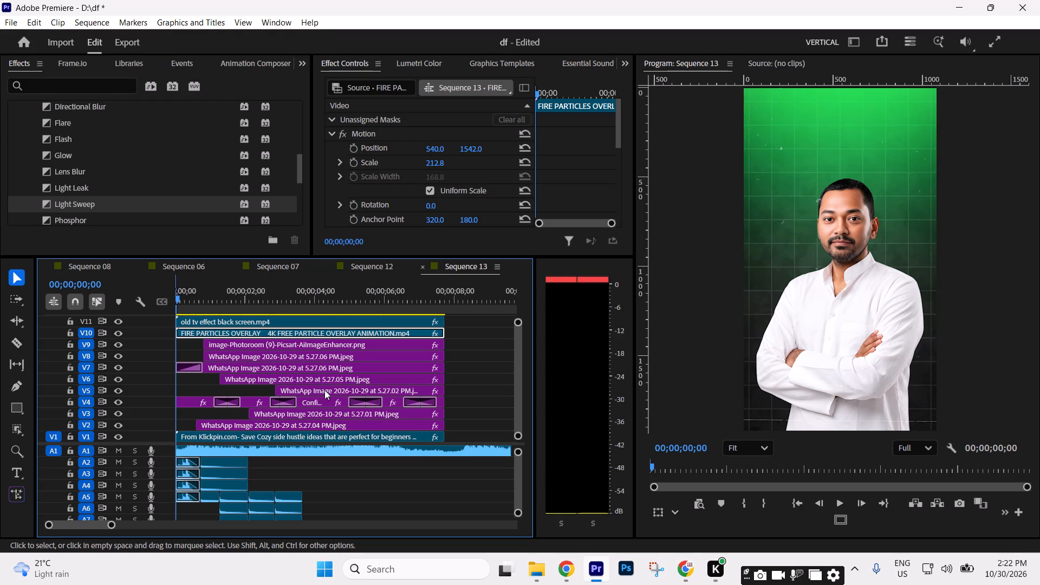
key("Home")
key("space")
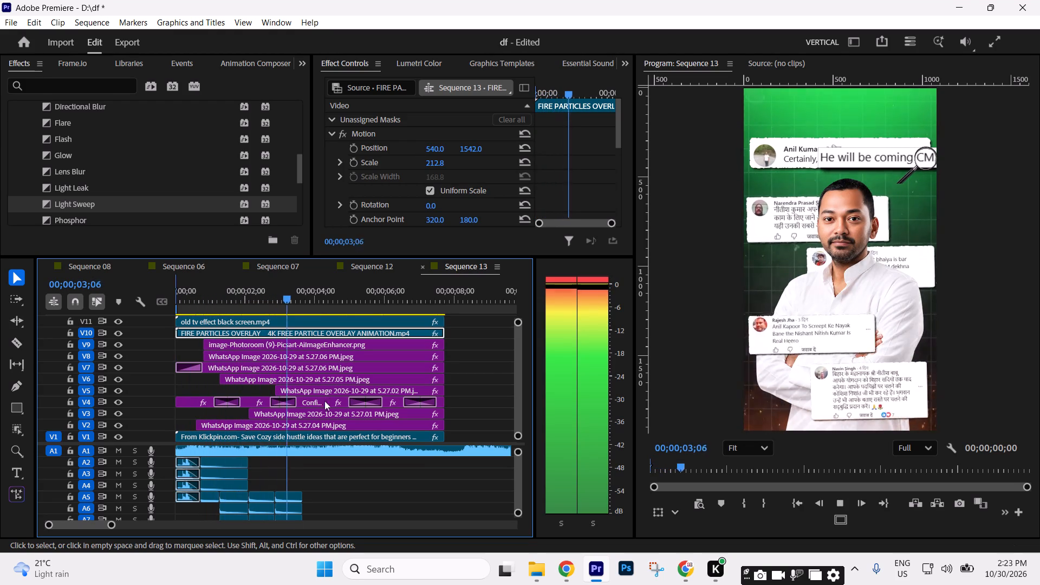
key("space")
left_click_drag(229, 310, 161, 324)
key("space")
key("space")
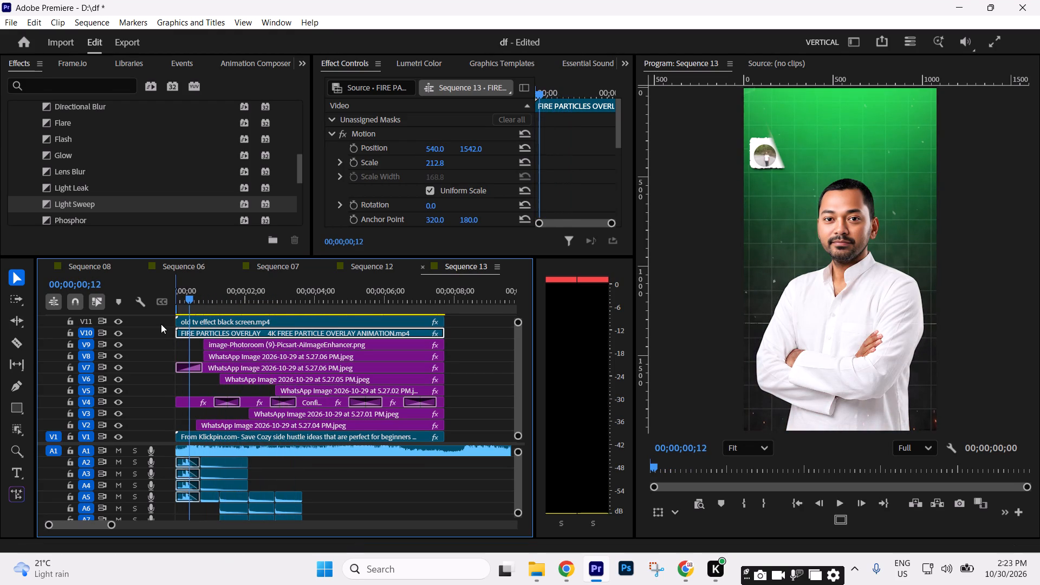
key("space")
key("space")
key("space")
key("space")
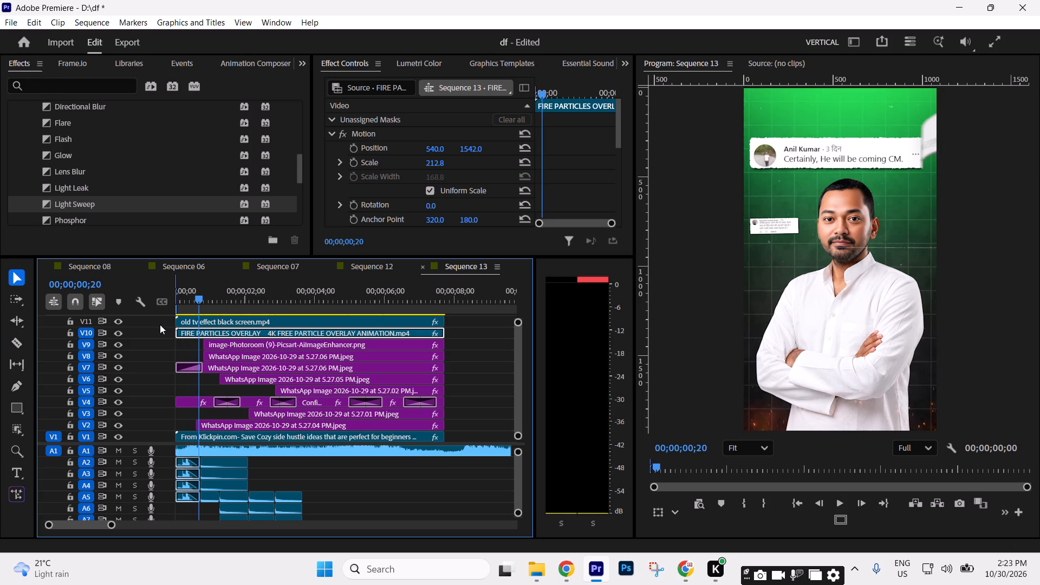
Shorten the Page Peel transition at the start of the V7 comment card to about 18 frames.
type("==-")
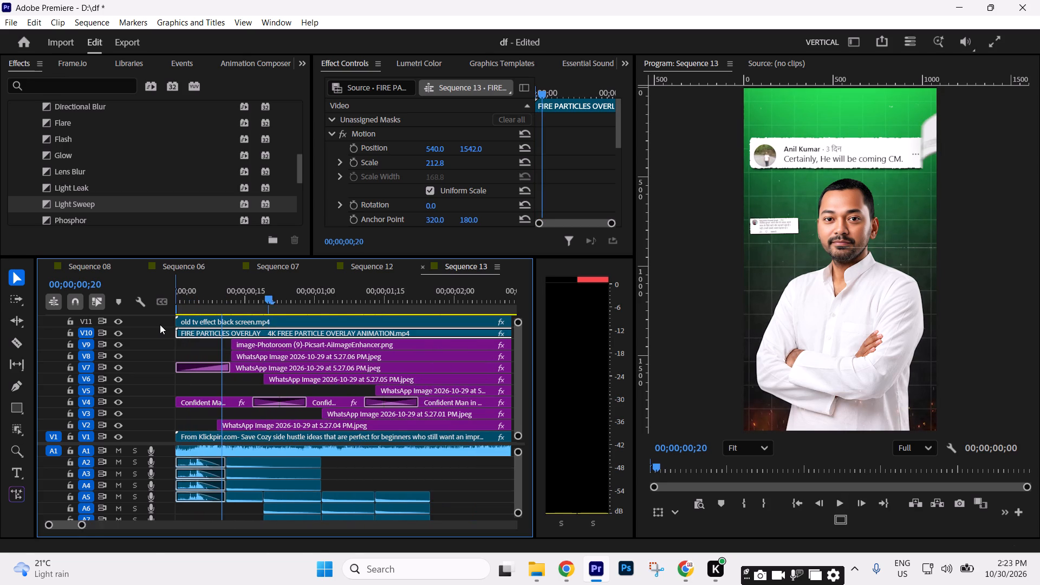
key("minus")
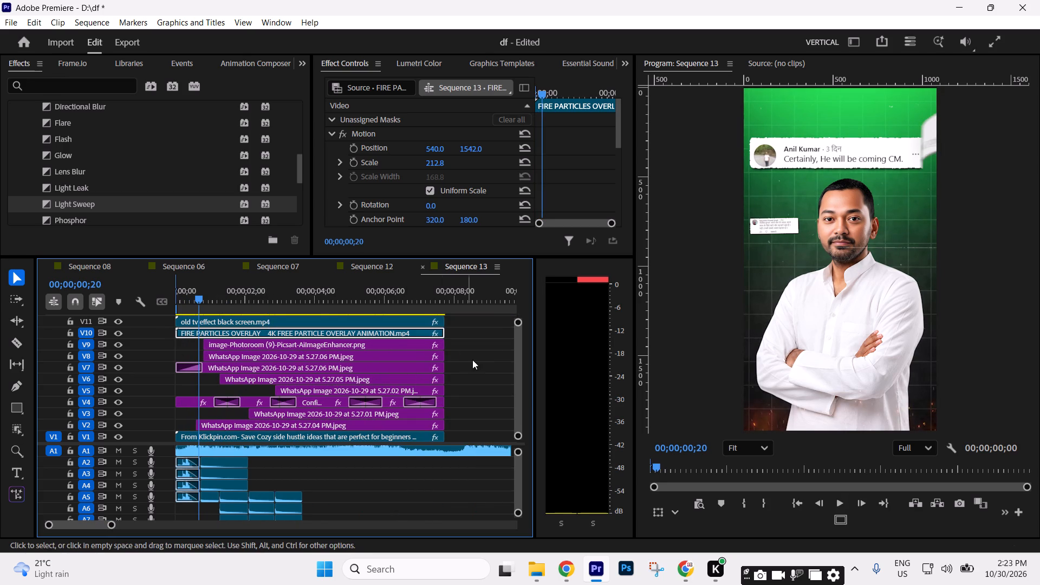
left_click_drag(472, 344, 231, 366)
key("equal")
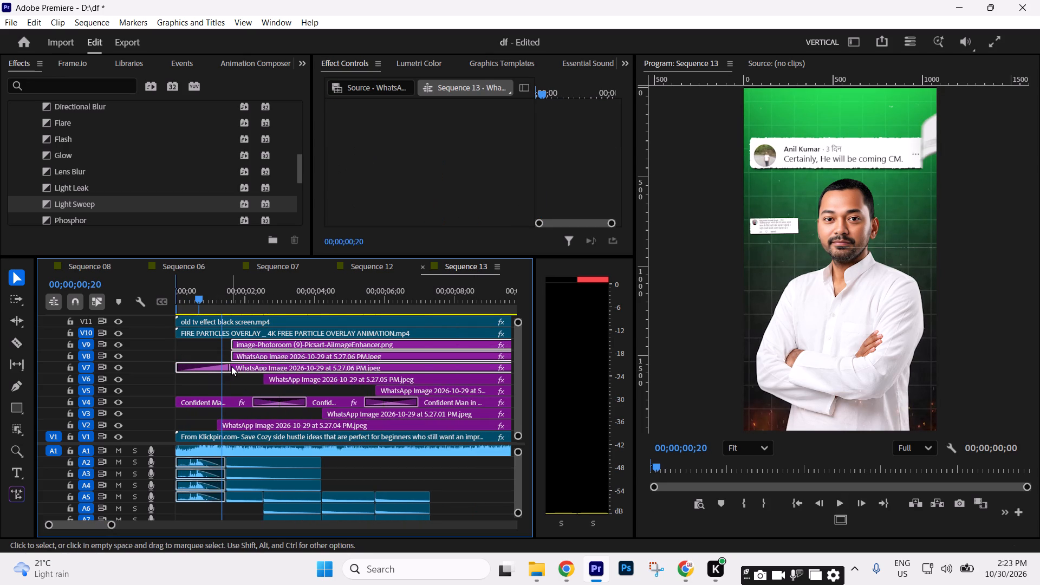
left_click(237, 386)
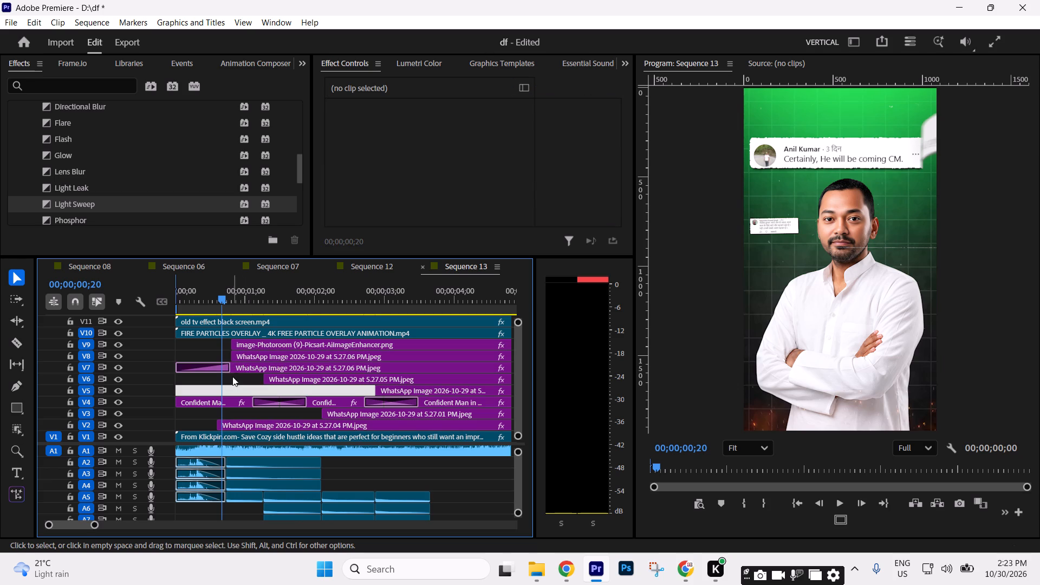
left_click_drag(229, 368, 214, 366)
left_click_drag(217, 365, 220, 365)
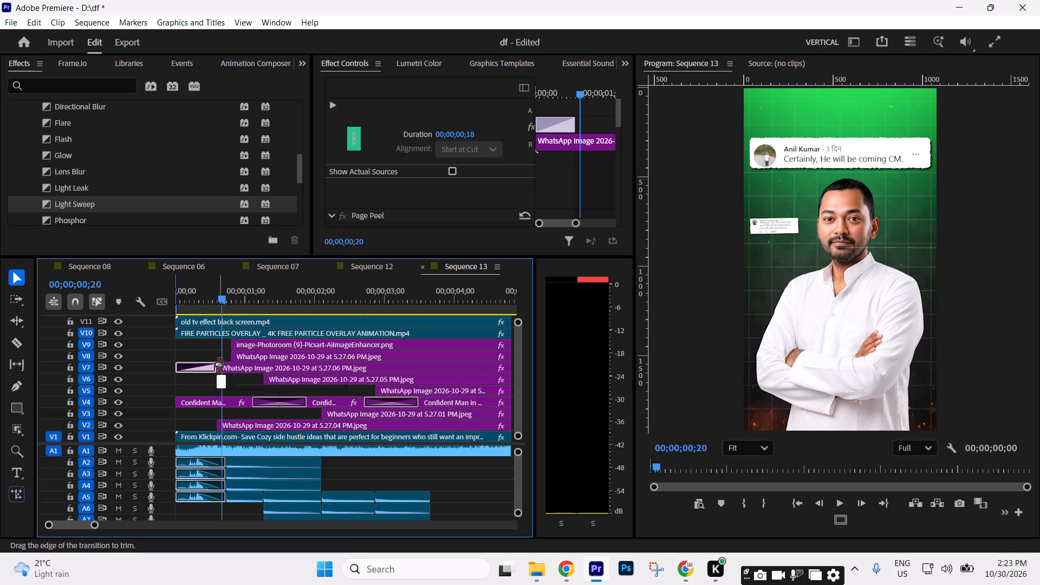
left_click_drag(220, 365, 223, 365)
left_click_drag(223, 366, 218, 366)
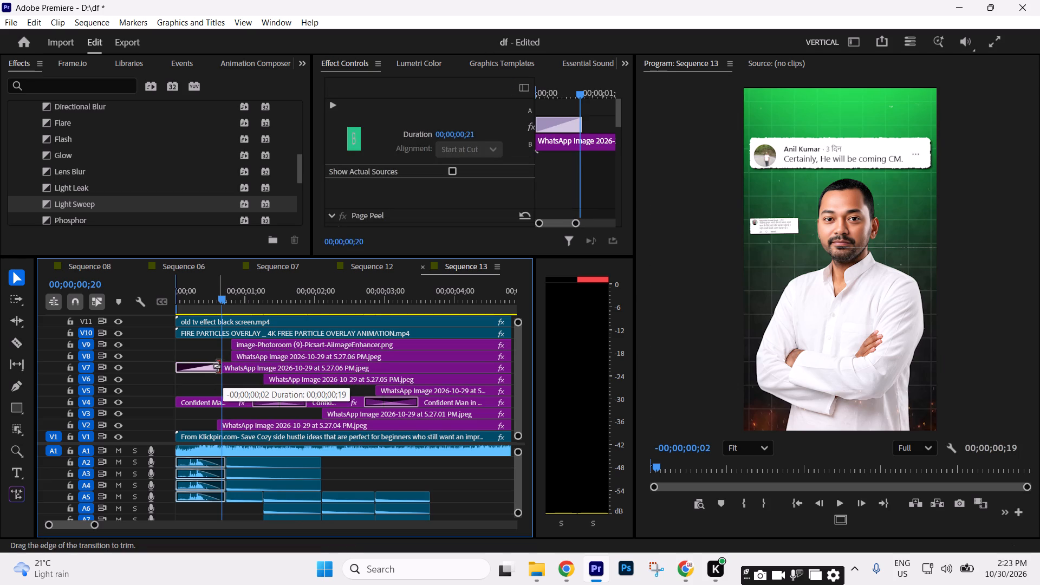
left_click_drag(218, 366, 218, 366)
key("Up")
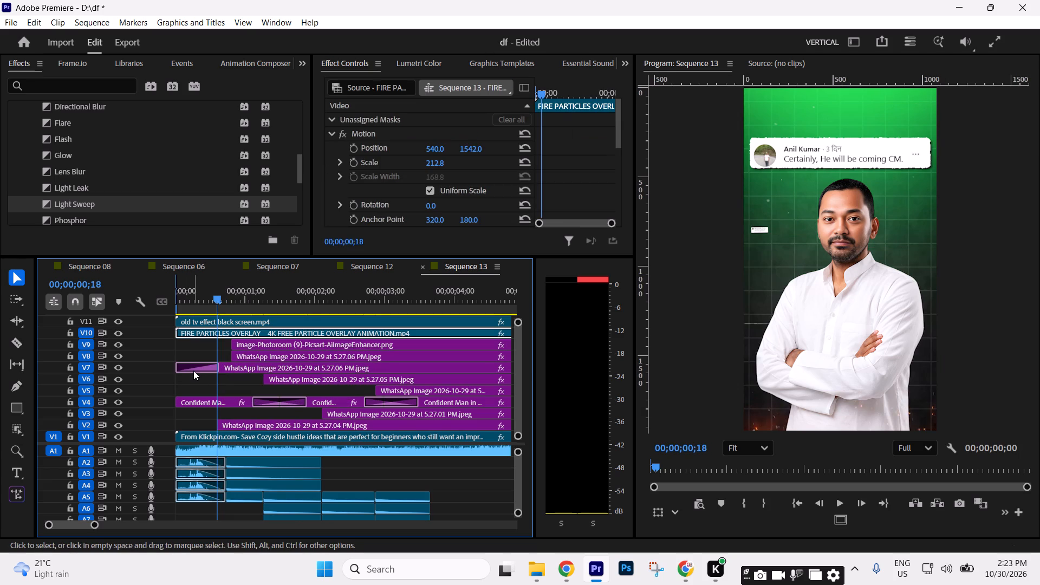
left_click(216, 369)
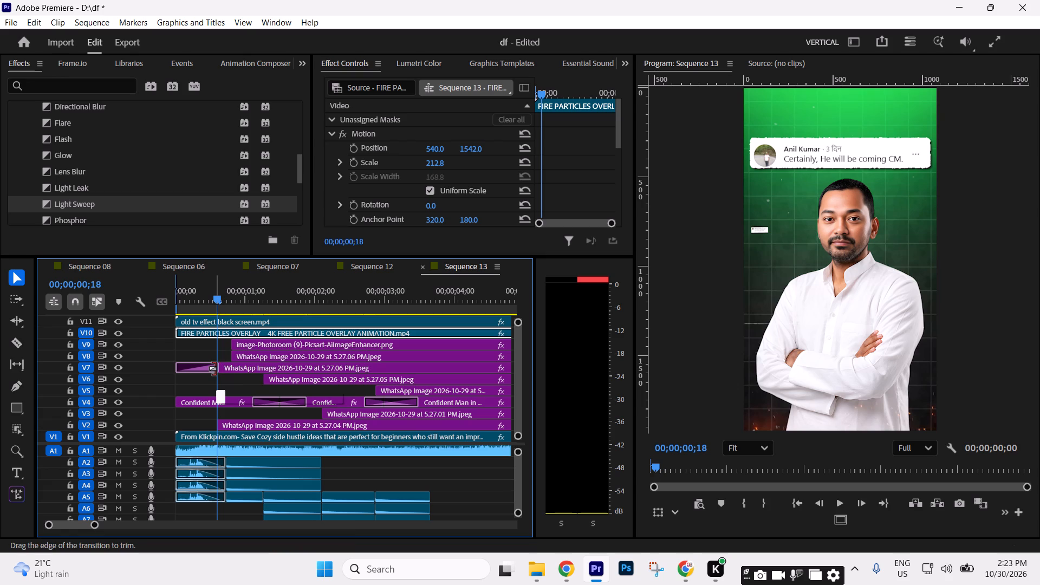
Play the portrait and comment-card composition from the start through its end, and replay its opening seconds to check the timing.
left_click_drag(213, 300, 85, 317)
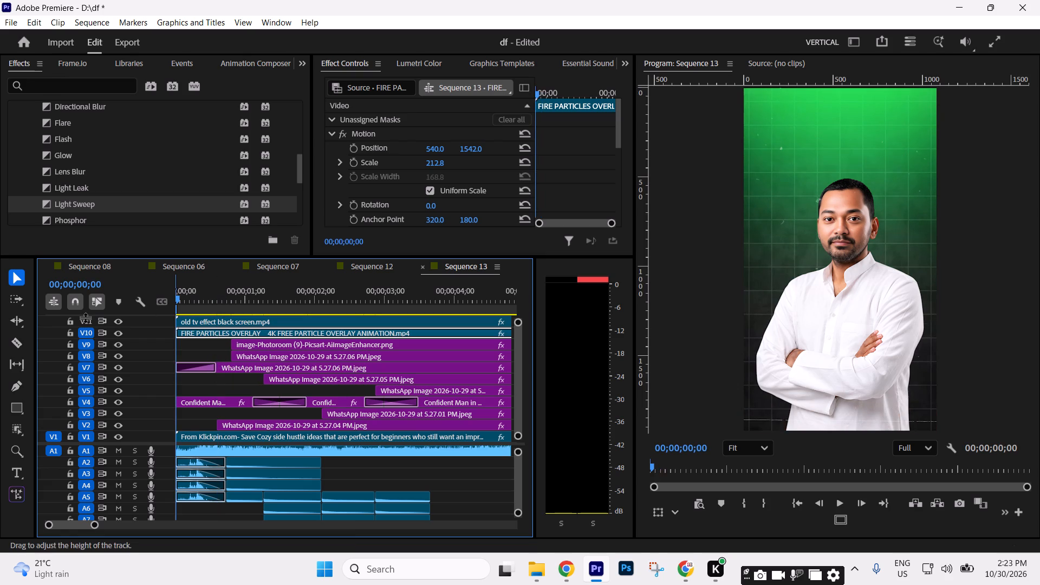
key("space")
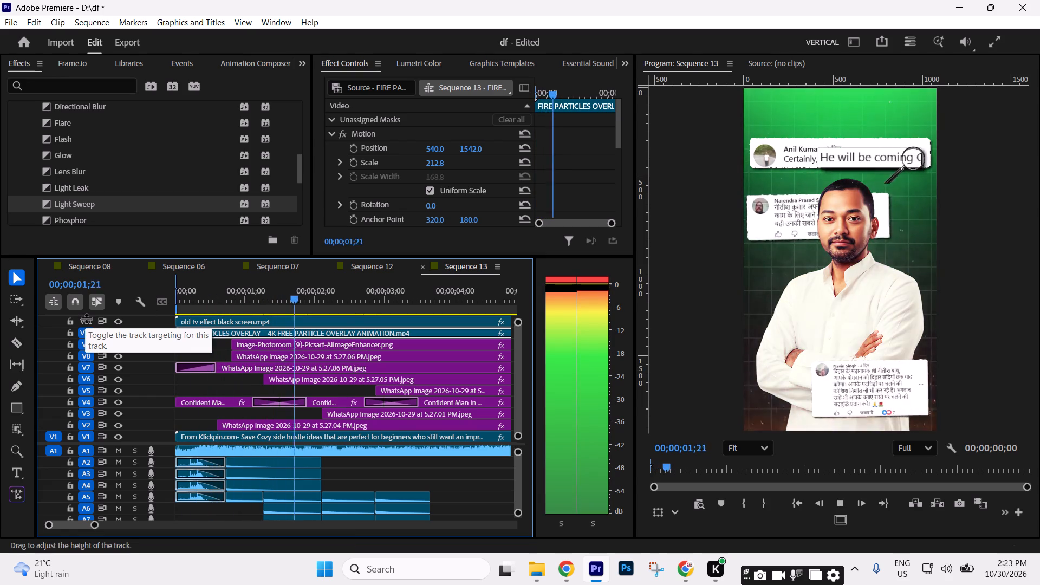
key("space")
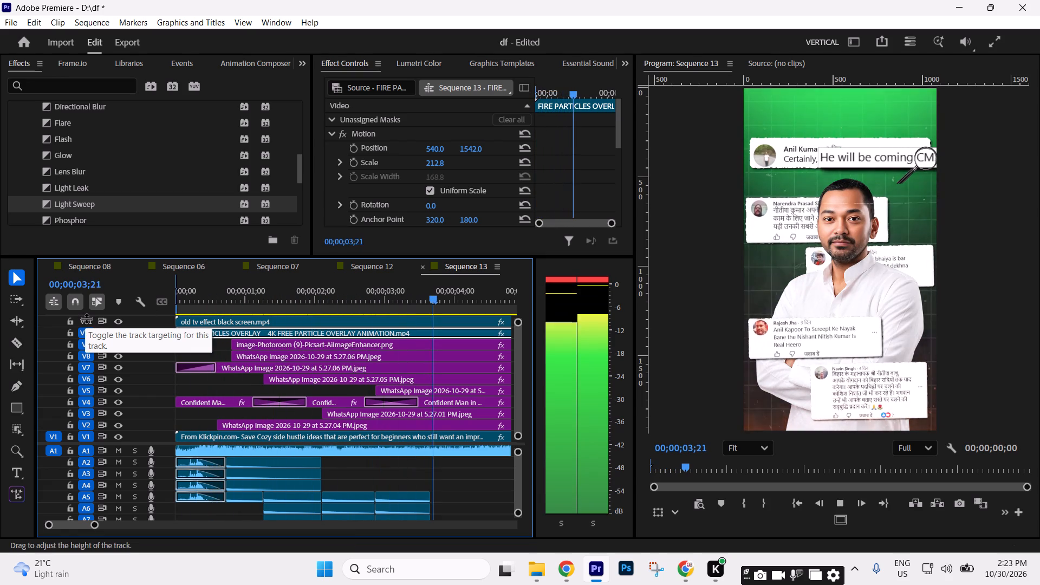
key("space")
key("space")
left_click_drag(94, 525, 122, 529)
key("space")
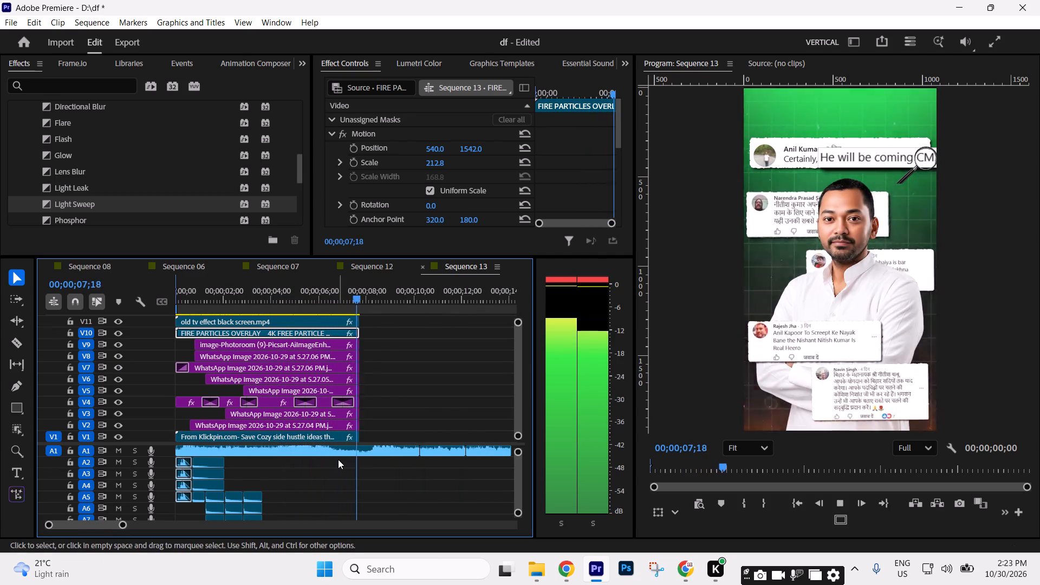
key("space")
left_click(438, 382)
left_click_drag(207, 297, 155, 314)
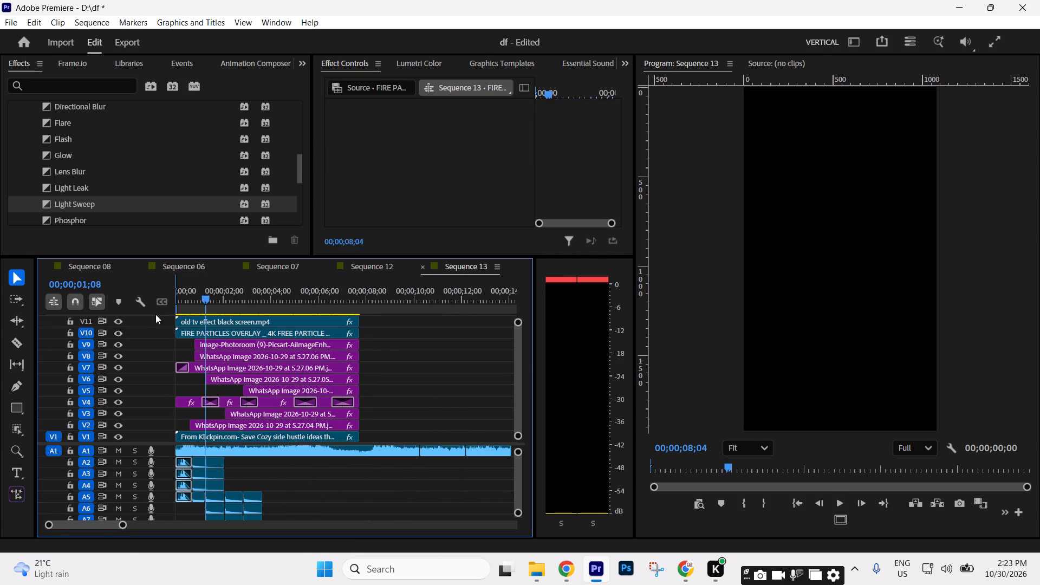
left_click_drag(155, 314, 30, 334)
key("space")
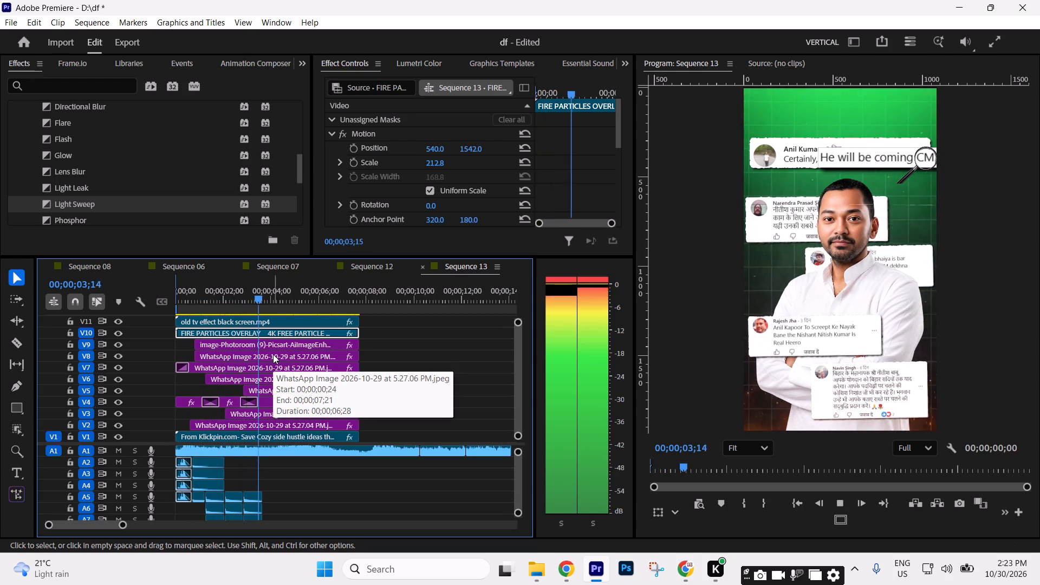
key("space")
Save the df project.
key("ctrl+s")
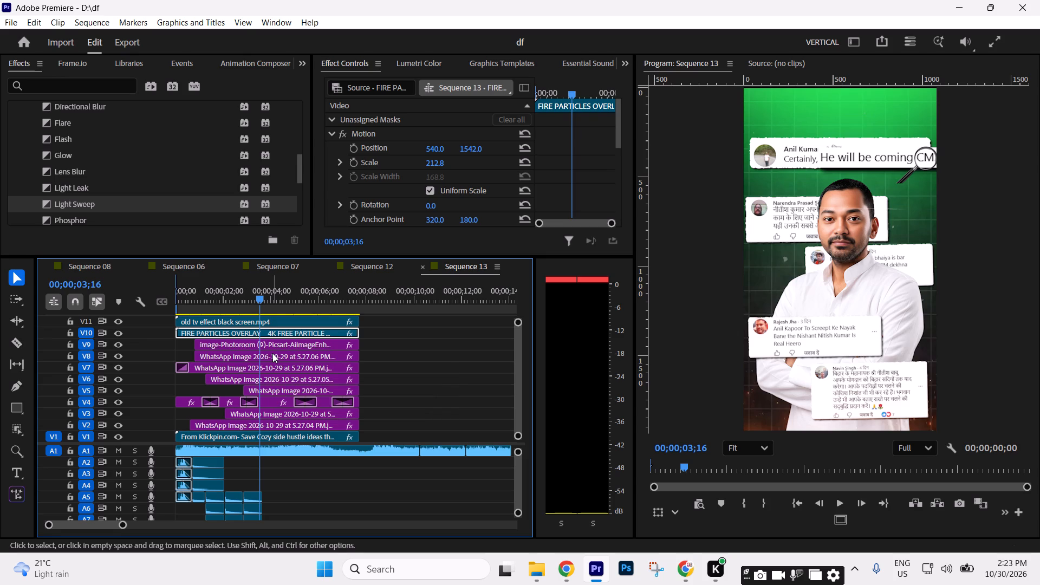
key("ctrl+s")
scroll(272, 353, "up", 9)
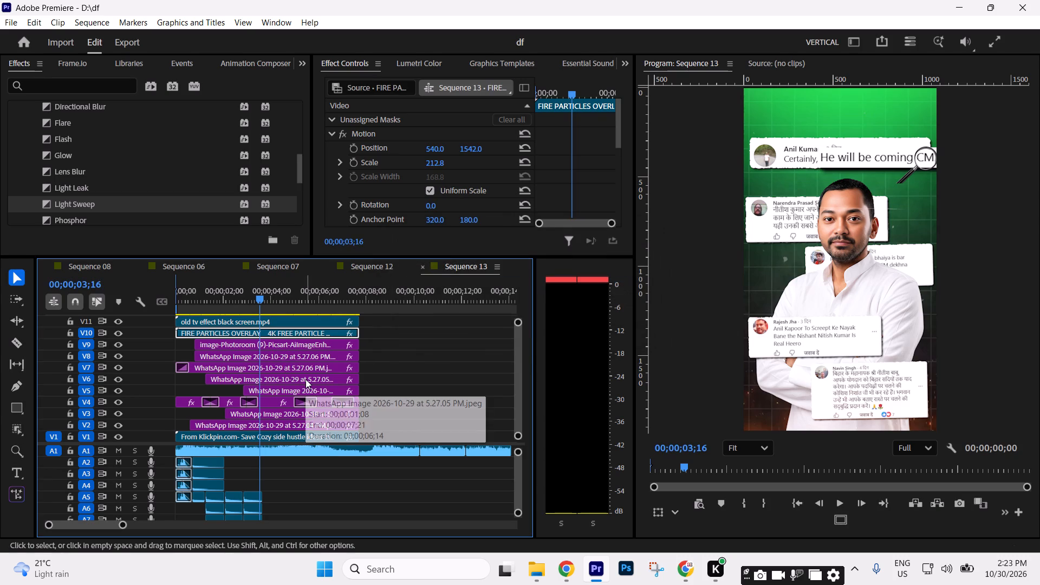
key("ctrl+s")
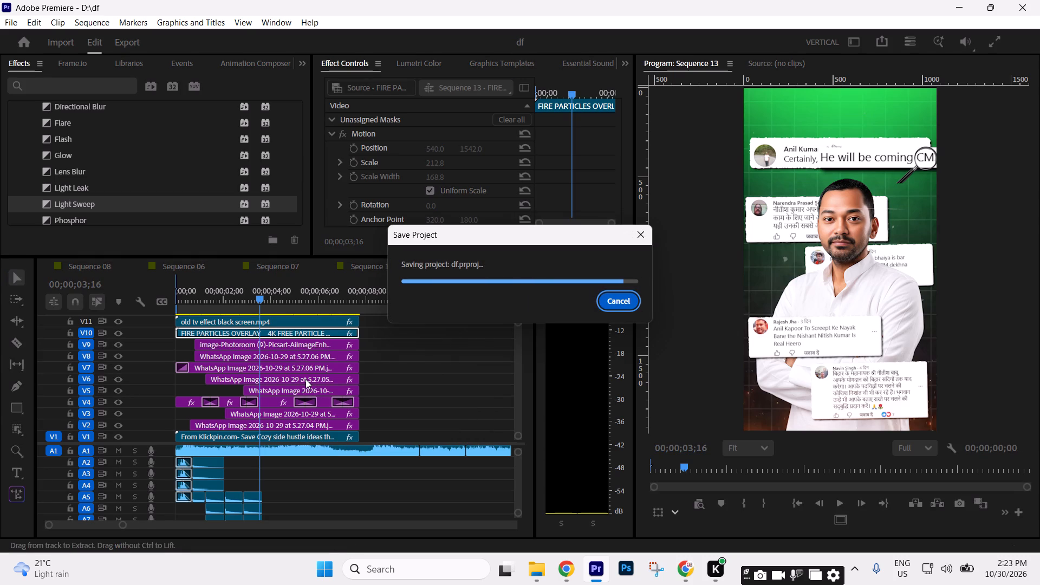